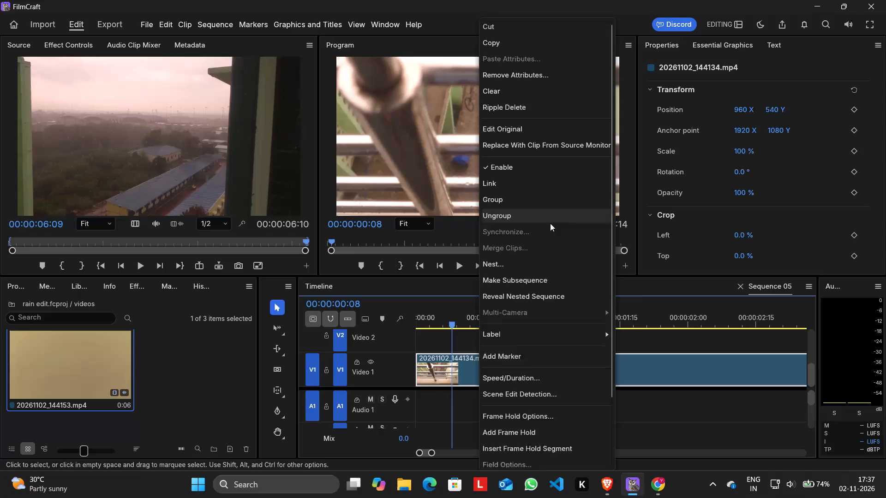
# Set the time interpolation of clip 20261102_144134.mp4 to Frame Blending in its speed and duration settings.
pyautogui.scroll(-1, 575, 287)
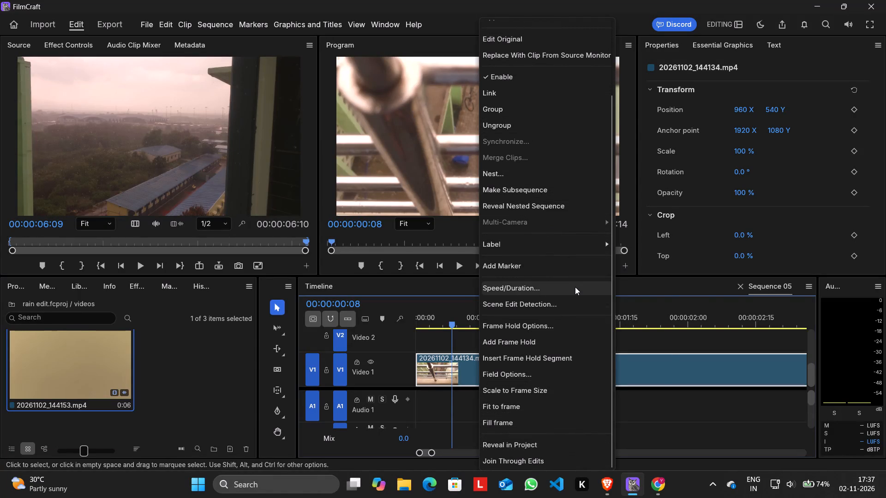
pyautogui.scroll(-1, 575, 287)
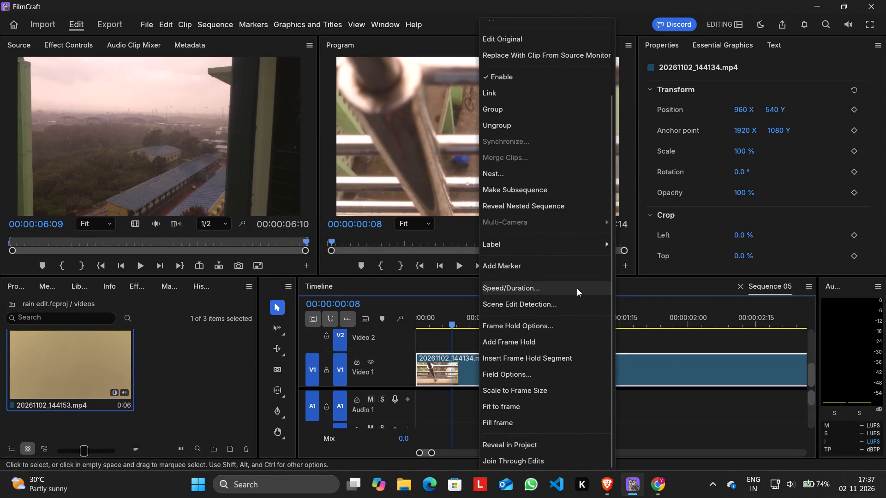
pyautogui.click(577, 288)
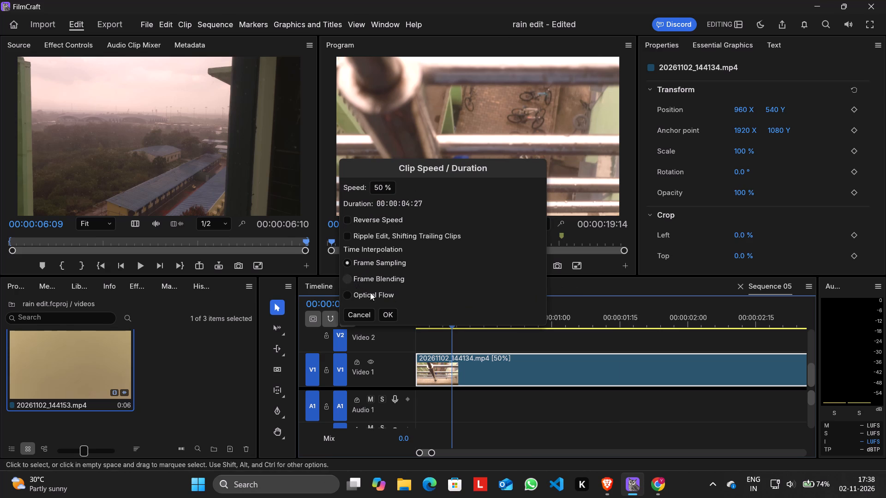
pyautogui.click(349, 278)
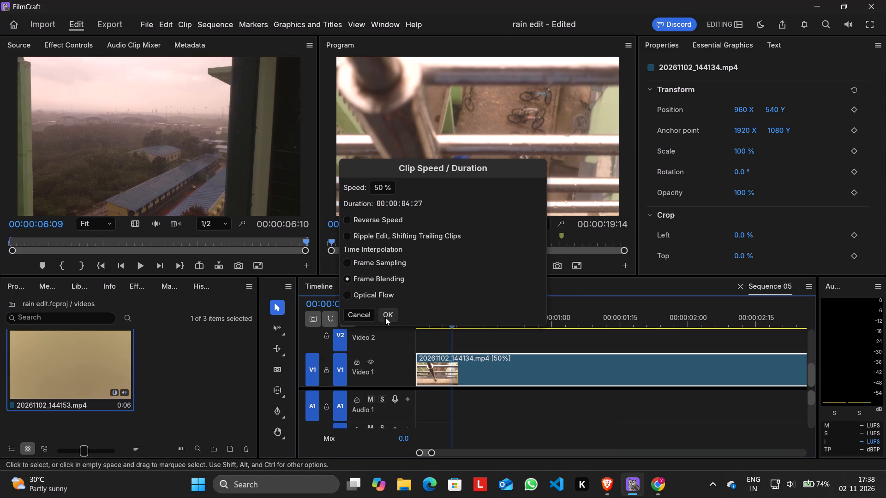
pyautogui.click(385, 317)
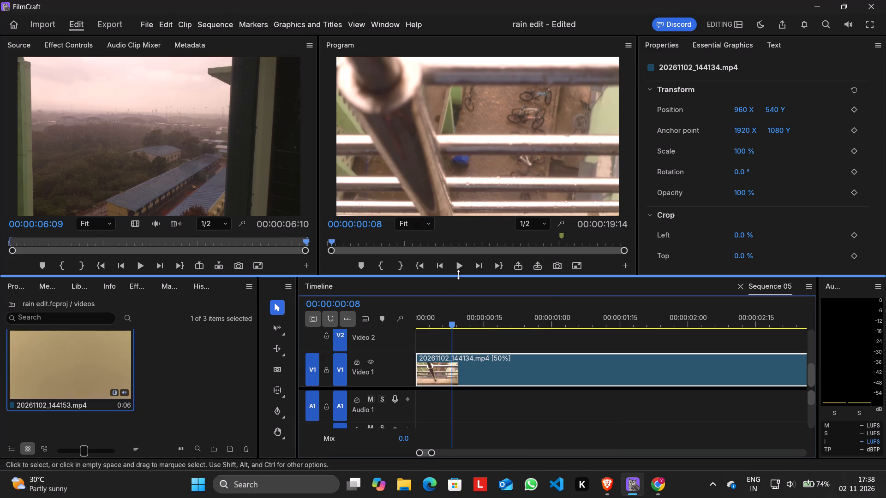
# Play back the slowed clip 20261102_144134.mp4 to check its motion, and stop before the next clip.
pyautogui.click(459, 272)
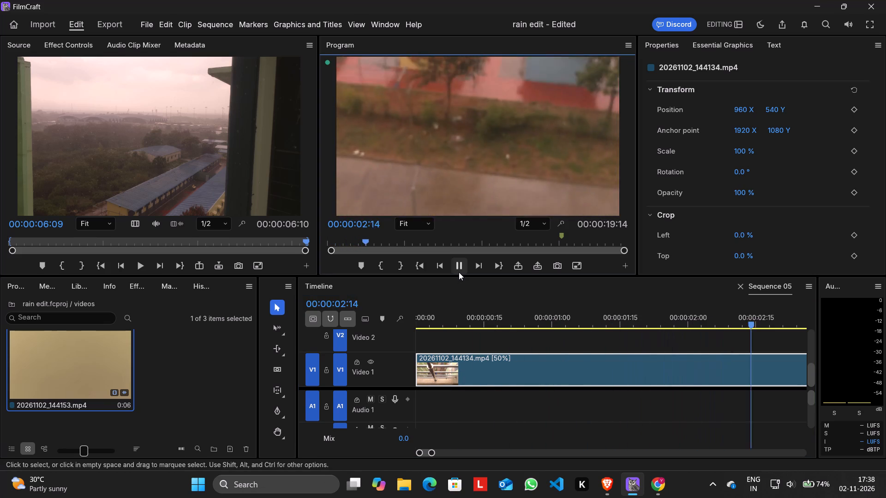
pyautogui.click(457, 269)
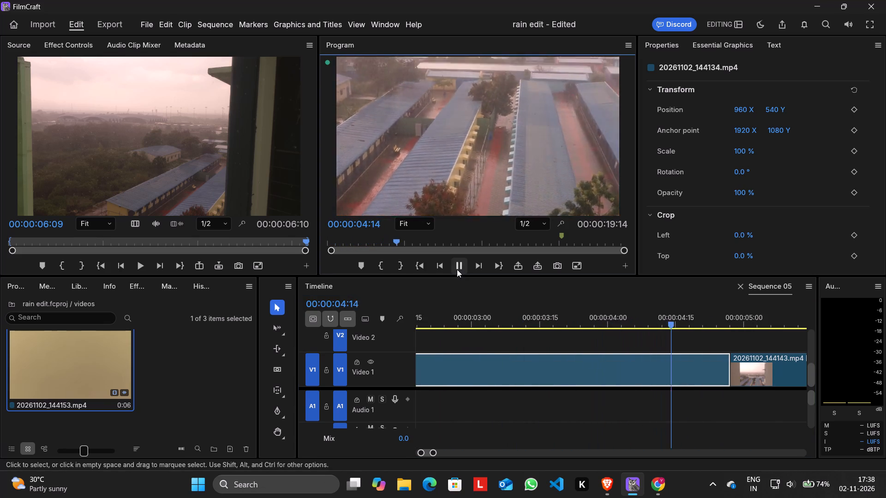
pyautogui.hscroll(8, 487, 382)
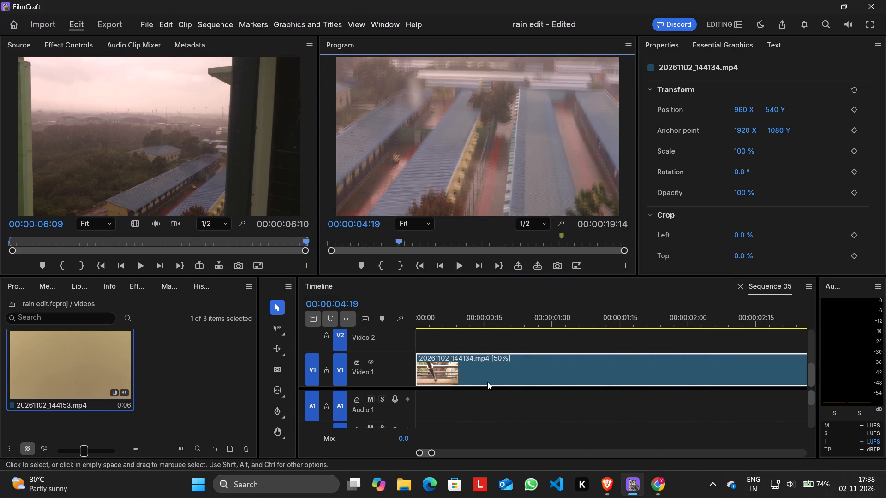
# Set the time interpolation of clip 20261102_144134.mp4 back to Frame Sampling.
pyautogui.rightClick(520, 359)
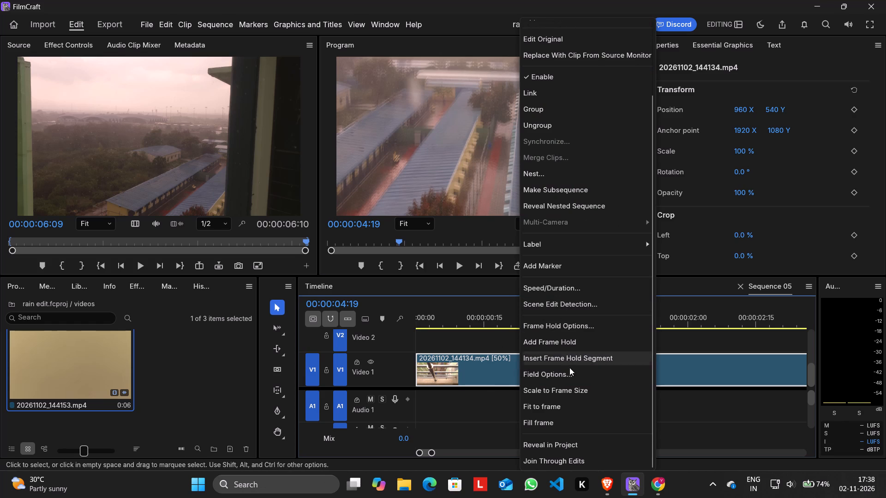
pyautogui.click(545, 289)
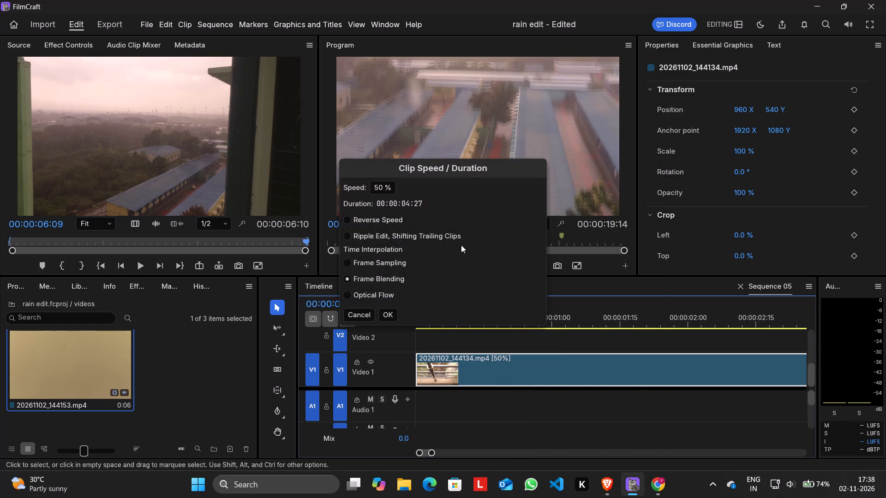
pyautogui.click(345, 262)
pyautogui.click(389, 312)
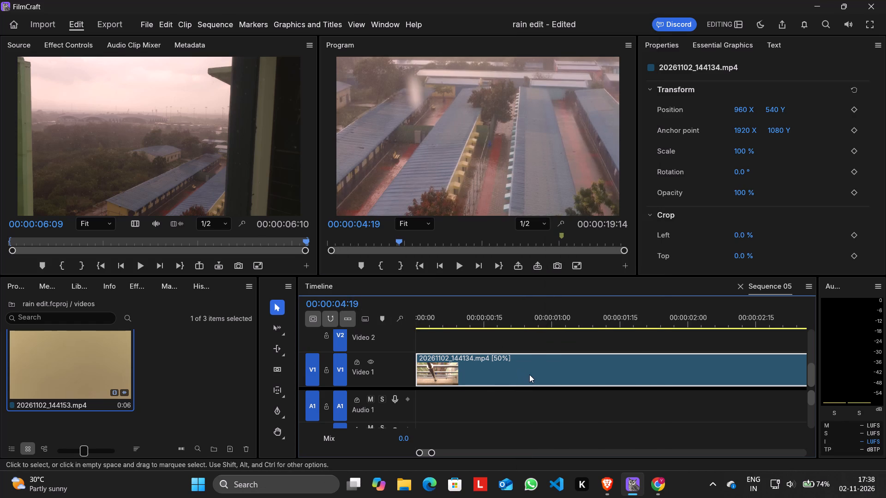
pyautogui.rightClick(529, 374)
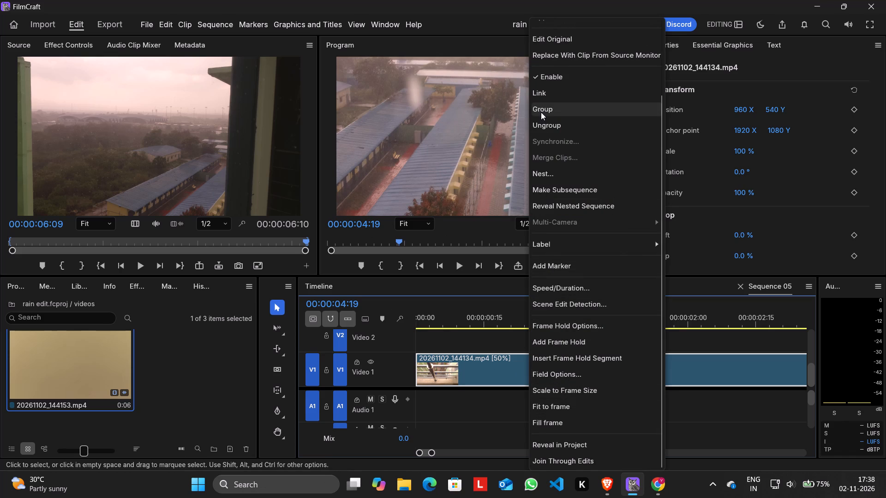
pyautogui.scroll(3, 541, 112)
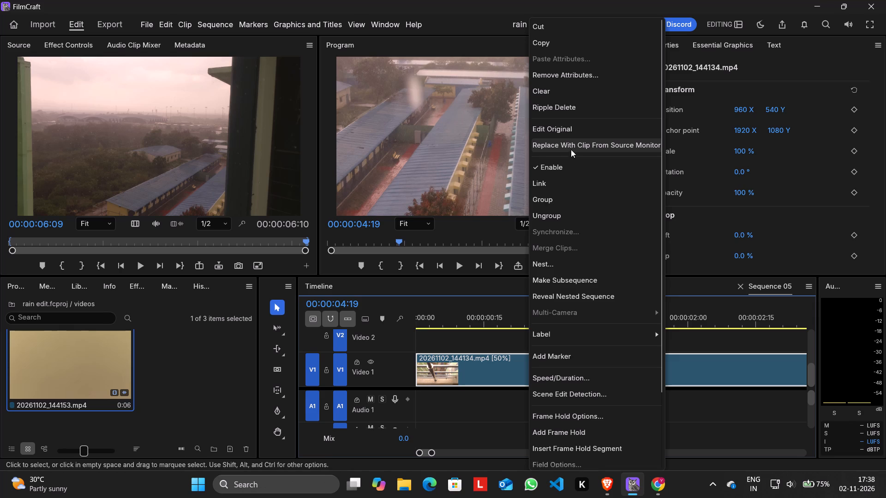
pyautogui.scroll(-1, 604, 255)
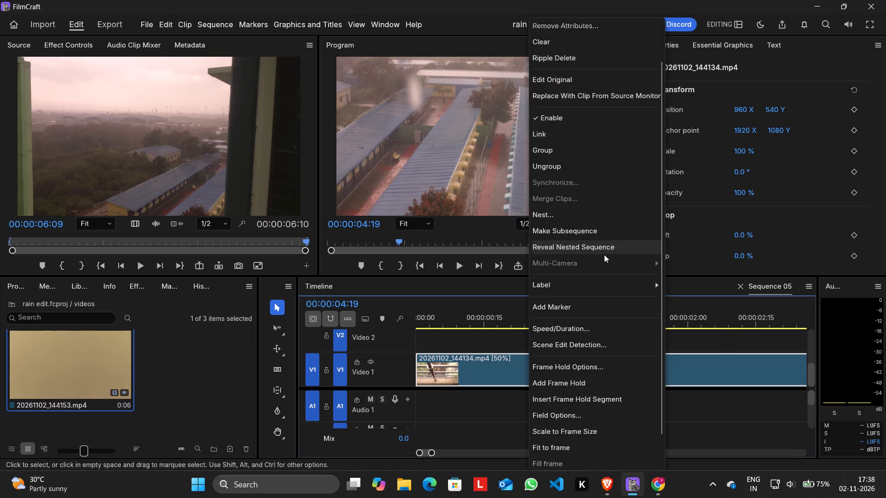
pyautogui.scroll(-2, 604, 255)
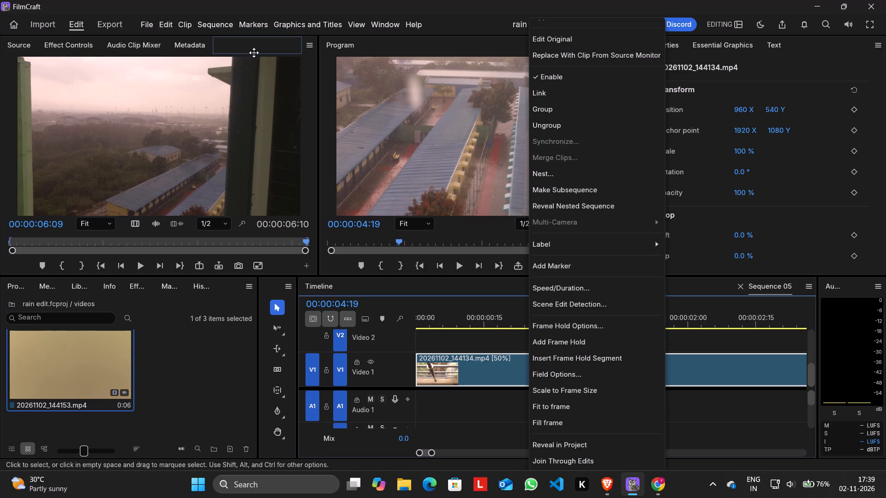
# Set the timebase of Sequence 05 to 50 frames/second in the sequence settings and apply it.
pyautogui.click(225, 21)
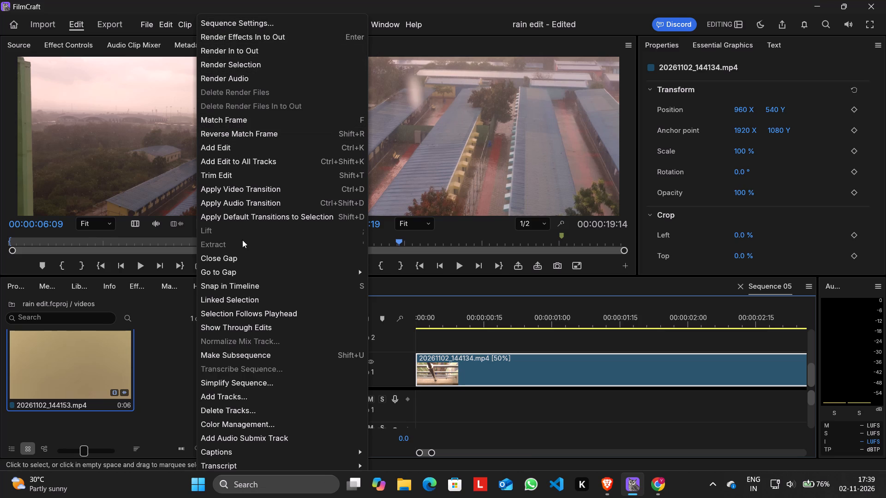
pyautogui.scroll(-2, 248, 264)
pyautogui.click(257, 19)
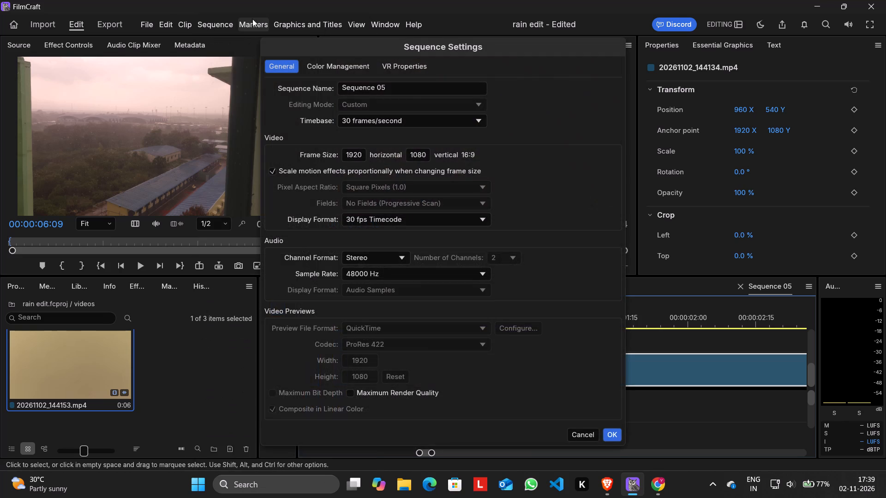
pyautogui.click(209, 23)
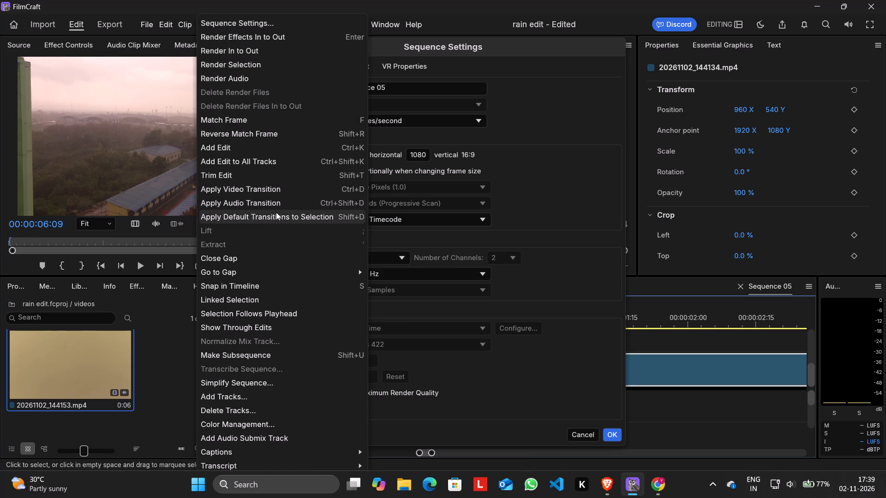
pyautogui.scroll(-1, 276, 212)
pyautogui.scroll(-1, 240, 260)
pyautogui.click(509, 111)
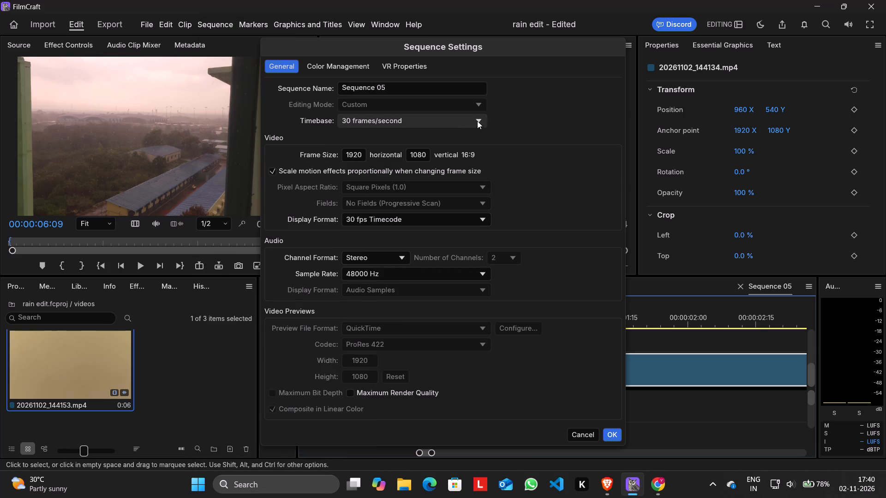
pyautogui.click(477, 118)
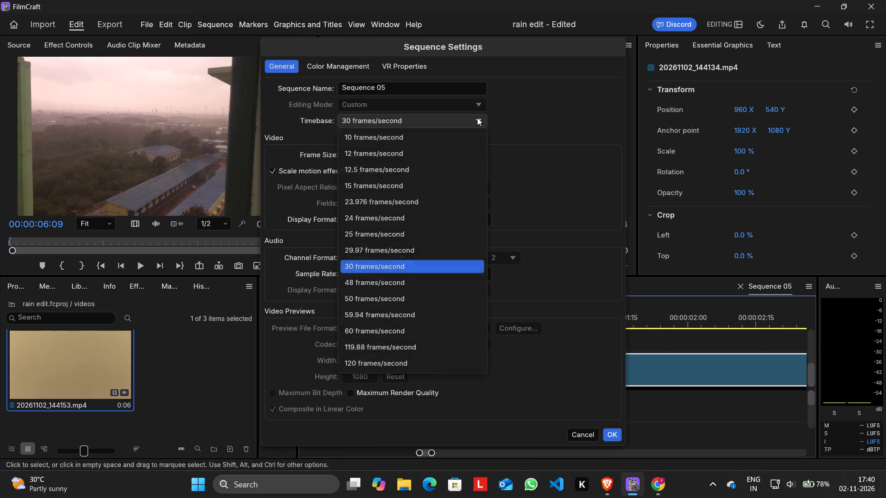
pyautogui.click(441, 300)
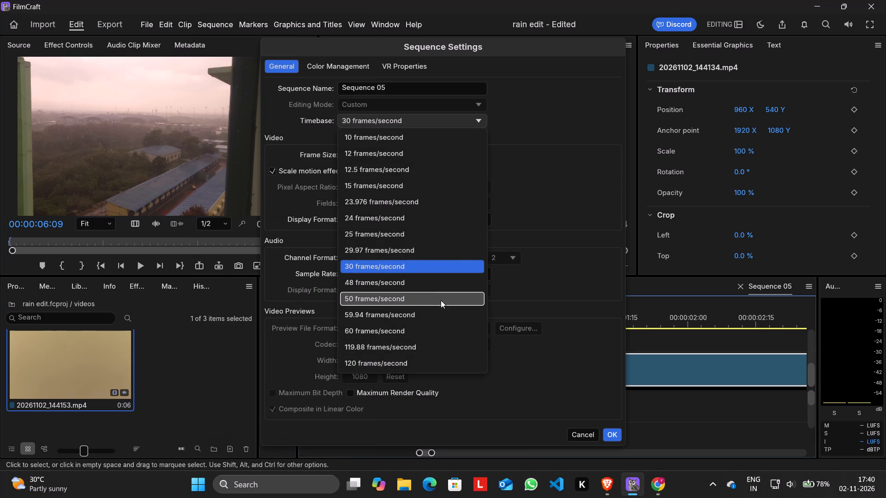
pyautogui.click(607, 433)
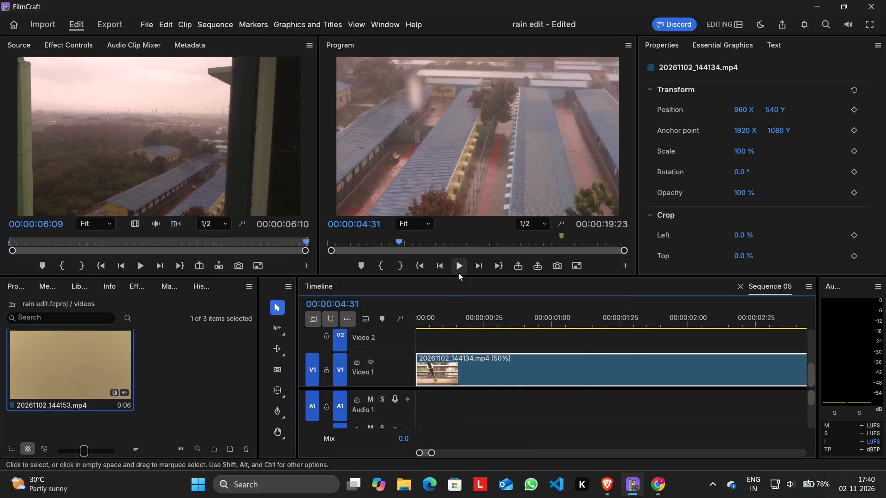
# Play the sequence, return the playhead to the start, and replay the slowed clips to check their smoothness.
pyautogui.click(458, 273)
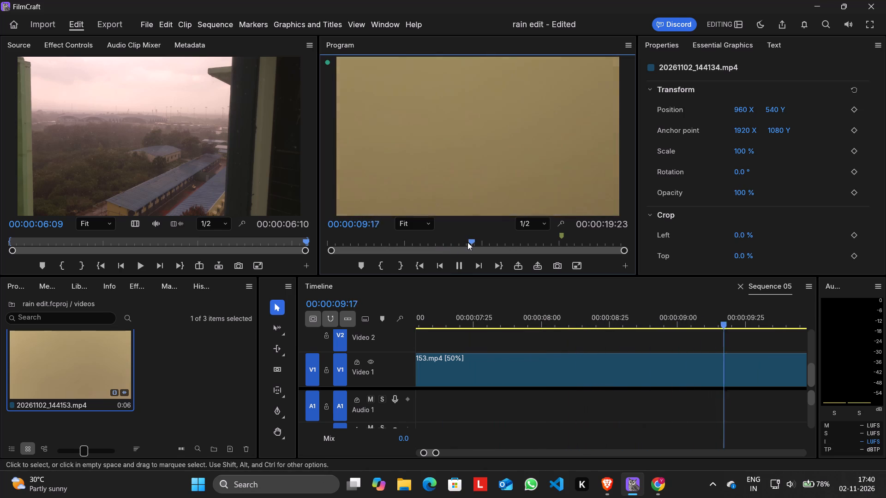
pyautogui.moveTo(467, 242); pyautogui.dragTo(303, 252)
pyautogui.hscroll(5, 303, 252)
pyautogui.hscroll(-4, 303, 252)
pyautogui.hscroll(1, 303, 252)
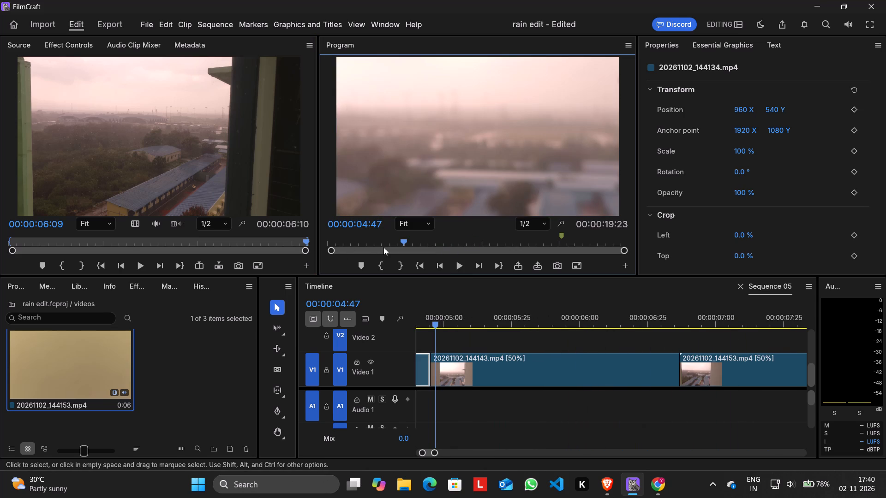
pyautogui.moveTo(400, 242); pyautogui.dragTo(329, 239)
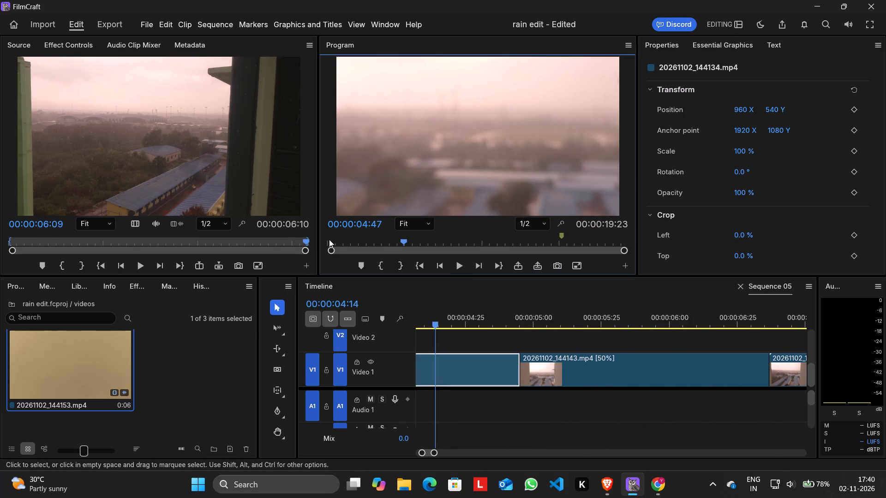
pyautogui.moveTo(329, 239); pyautogui.dragTo(311, 242)
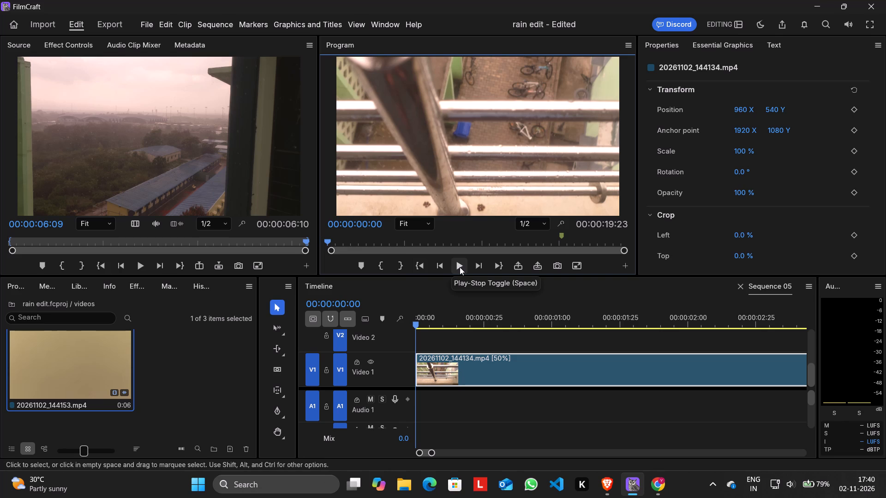
pyautogui.click(460, 267)
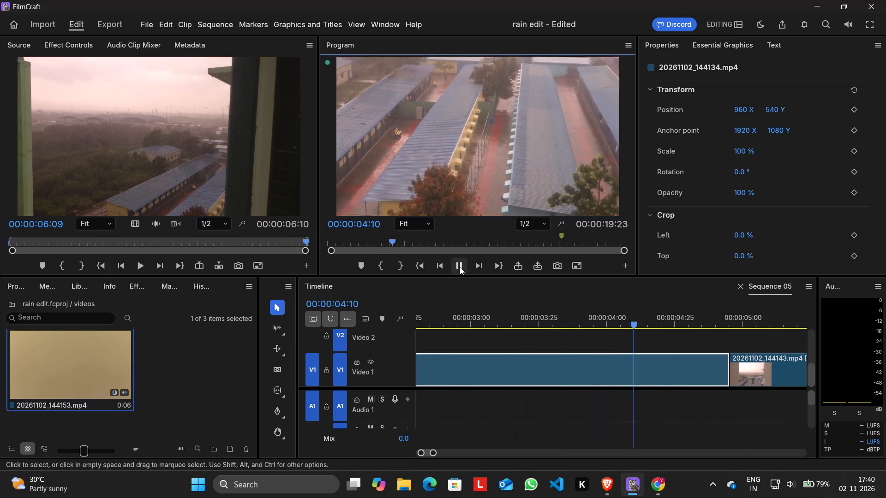
pyautogui.click(460, 267)
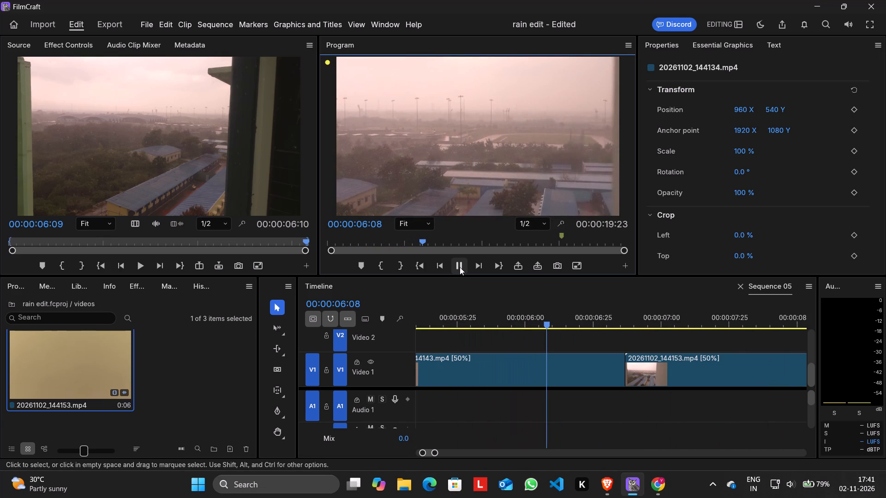
# Set the timebase of Sequence 05 to 60 frames/second in the sequence settings and apply it.
pyautogui.click(219, 18)
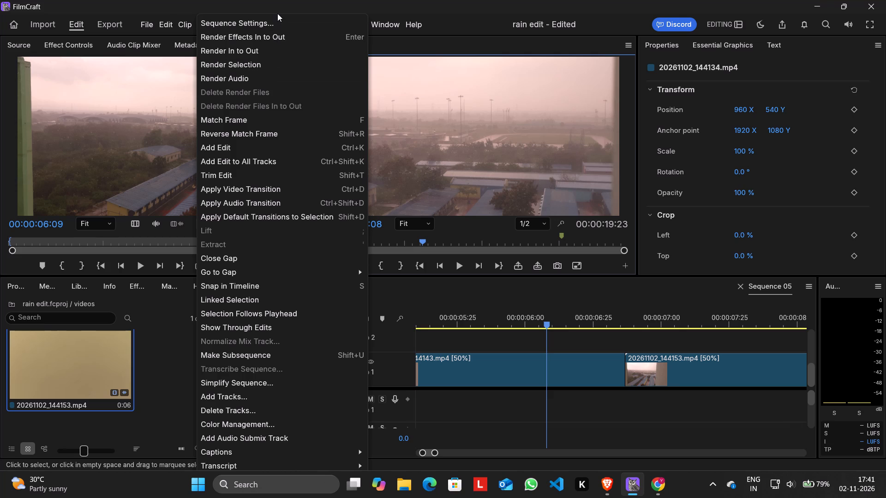
pyautogui.click(276, 18)
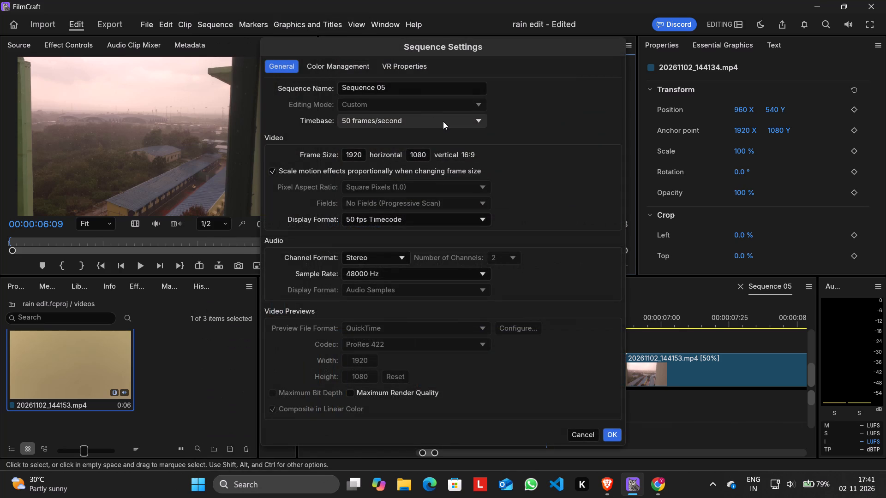
pyautogui.click(443, 122)
pyautogui.scroll(-2, 468, 245)
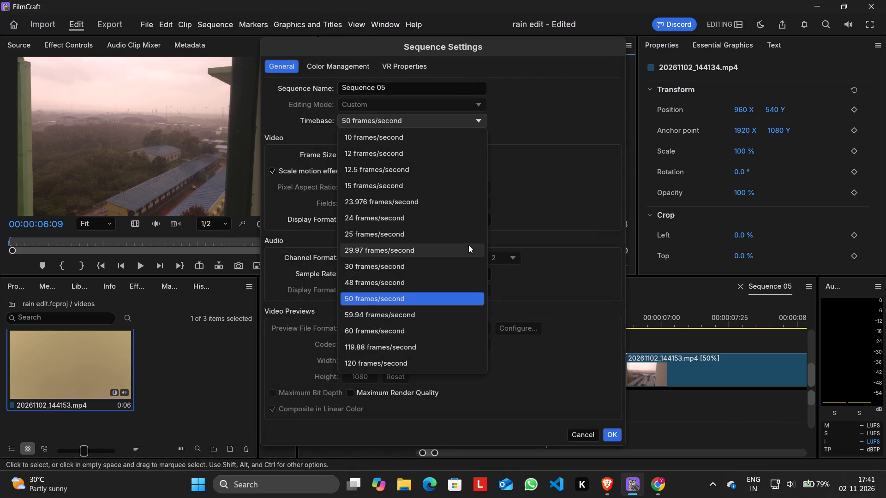
pyautogui.click(456, 334)
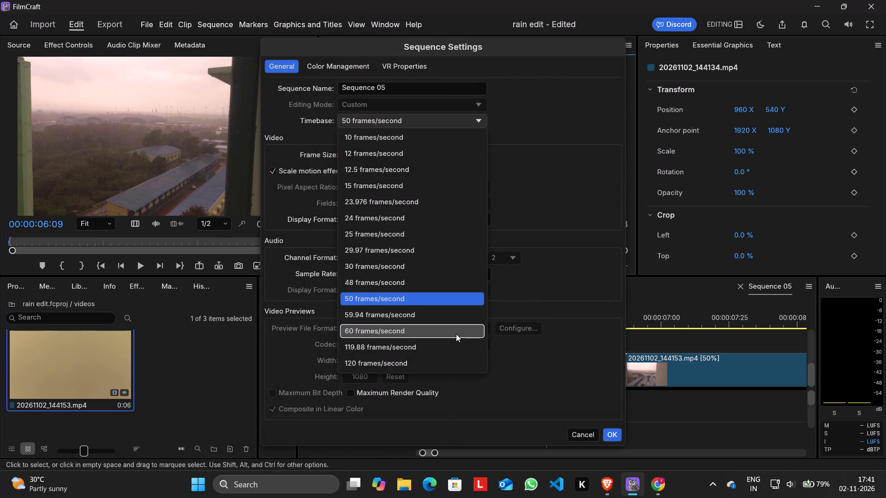
pyautogui.click(610, 434)
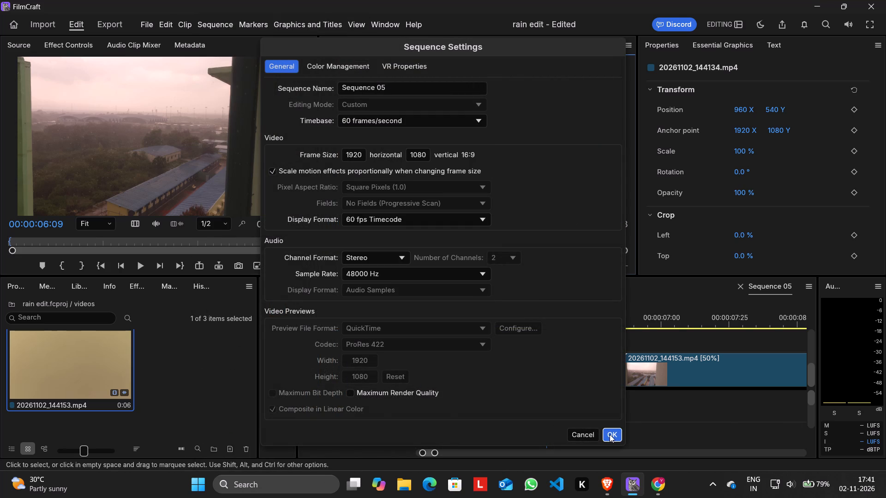
# Play Sequence 05 from its beginning to check the slowed clips' smoothness, and return the playhead to the start.
pyautogui.moveTo(460, 267); pyautogui.dragTo(459, 267)
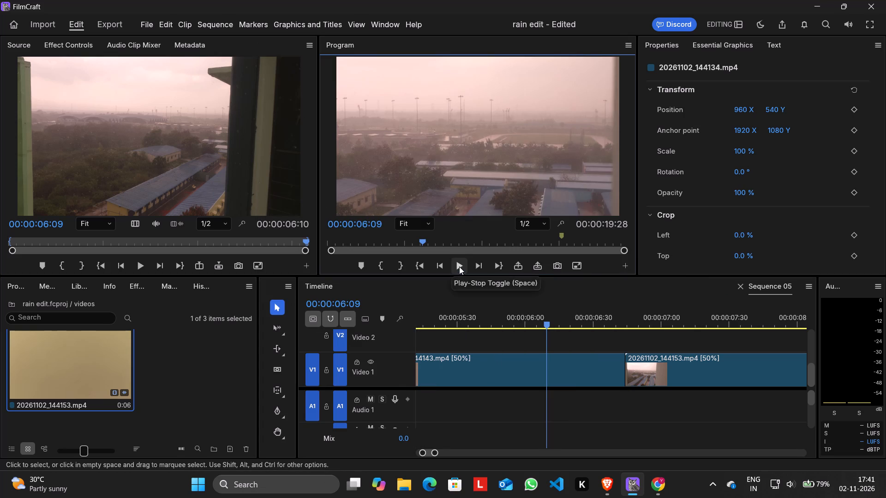
pyautogui.moveTo(459, 267); pyautogui.dragTo(423, 244)
pyautogui.moveTo(423, 244); pyautogui.dragTo(268, 232)
pyautogui.moveTo(268, 232); pyautogui.dragTo(255, 238)
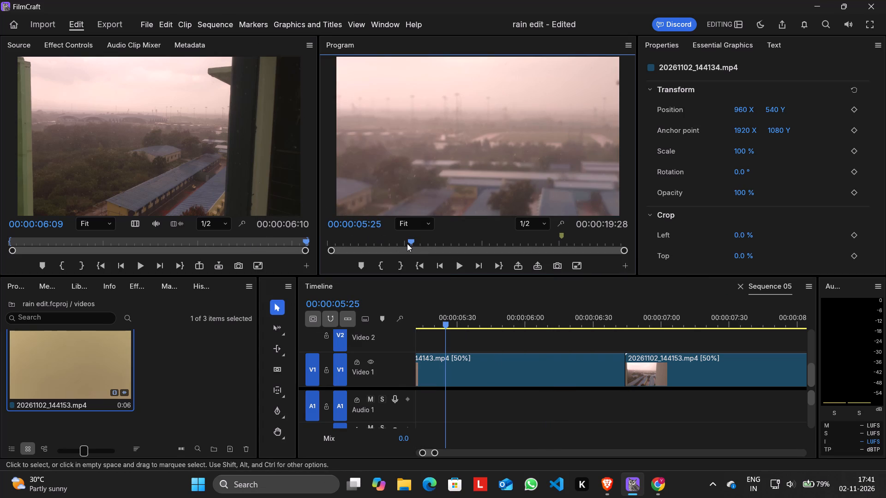
pyautogui.moveTo(407, 243); pyautogui.dragTo(371, 245)
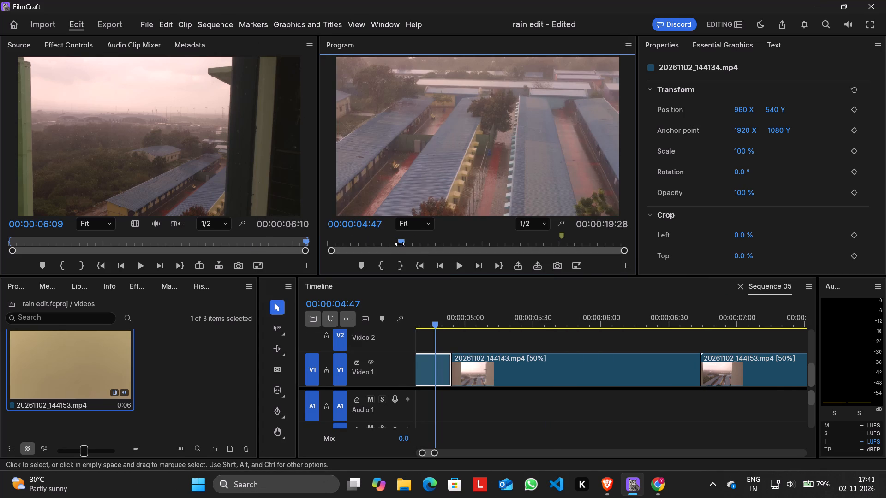
pyautogui.moveTo(400, 244); pyautogui.dragTo(329, 245)
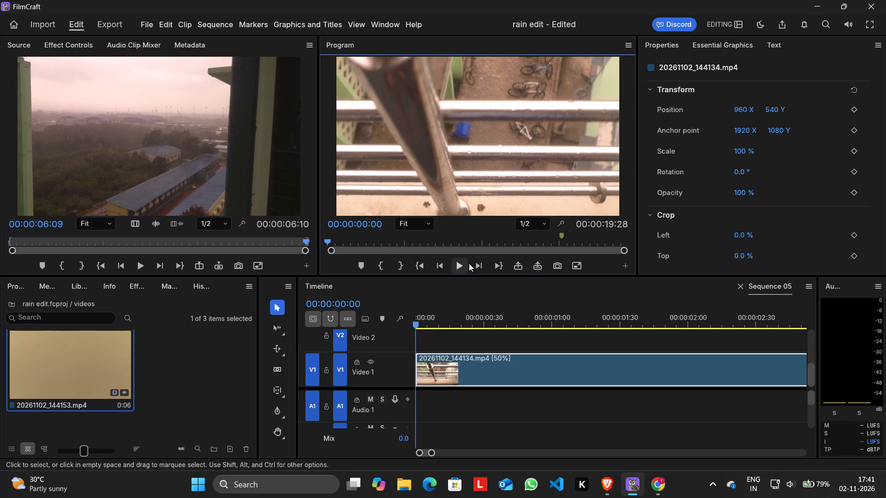
pyautogui.click(451, 267)
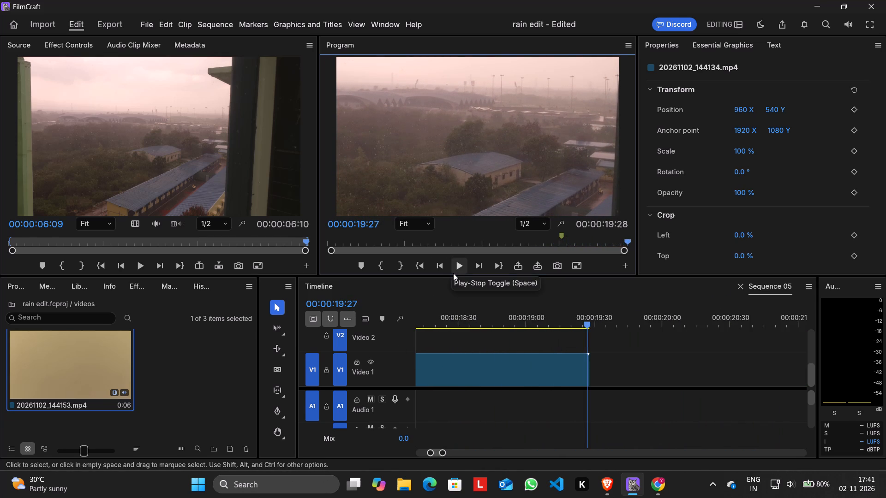
pyautogui.click(453, 273)
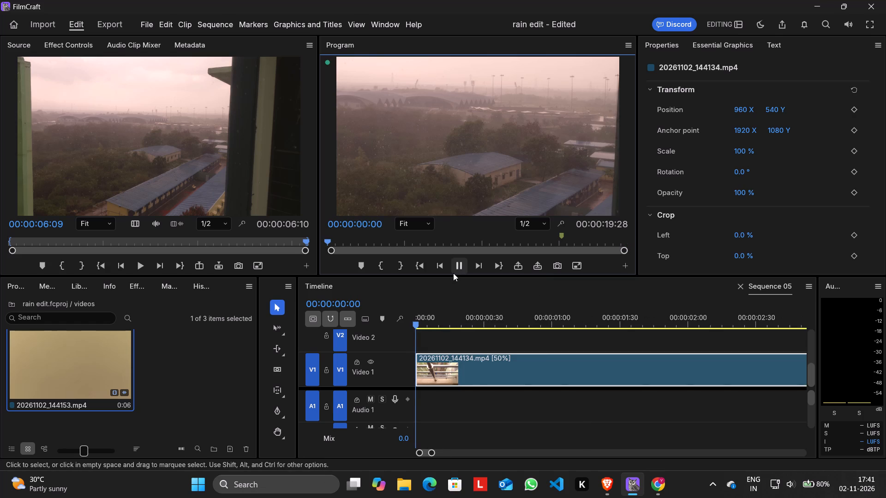
pyautogui.click(453, 273)
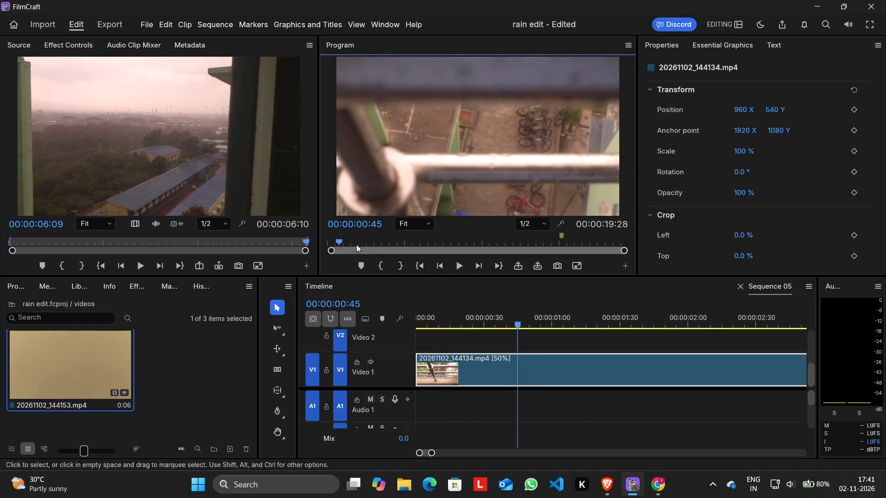
pyautogui.moveTo(341, 242); pyautogui.dragTo(325, 243)
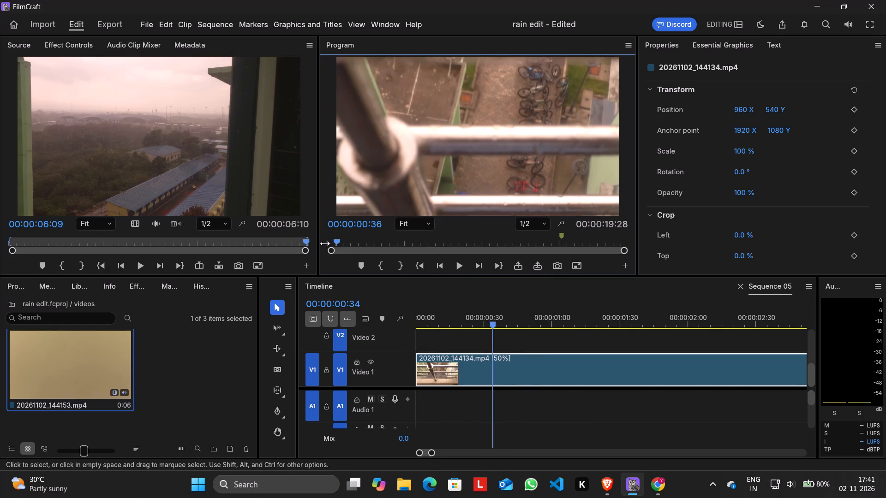
pyautogui.moveTo(325, 243); pyautogui.dragTo(275, 244)
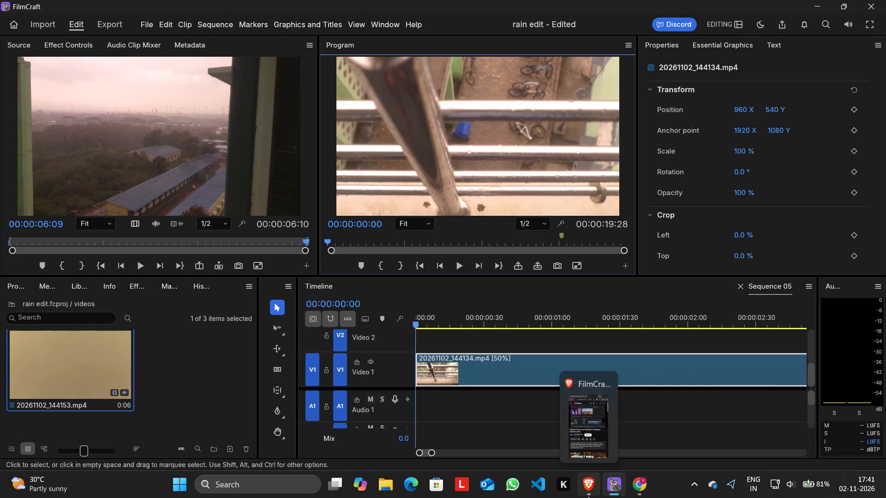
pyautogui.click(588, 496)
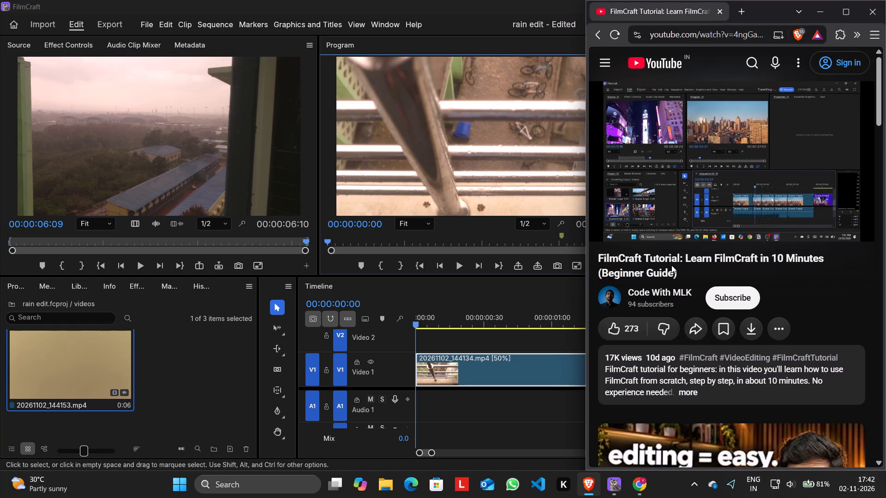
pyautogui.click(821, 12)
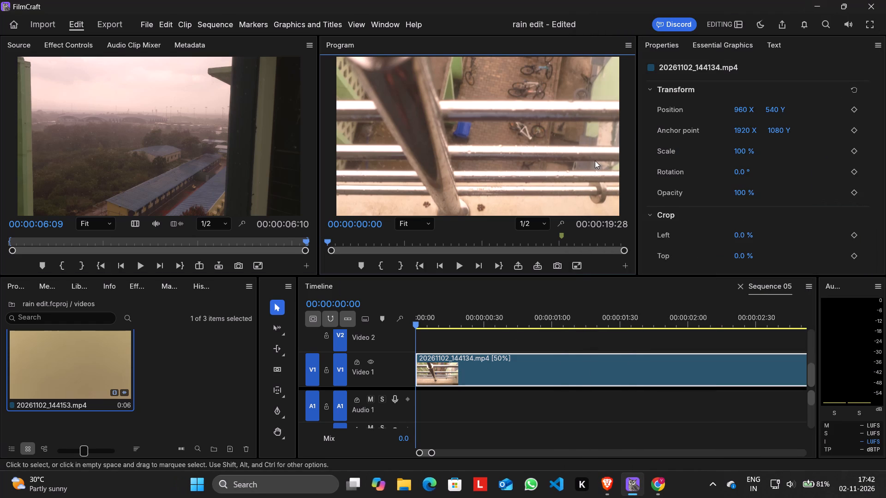
# Play the whole sequence from the start twice to judge the motion of the slowed clips.
pyautogui.click(461, 273)
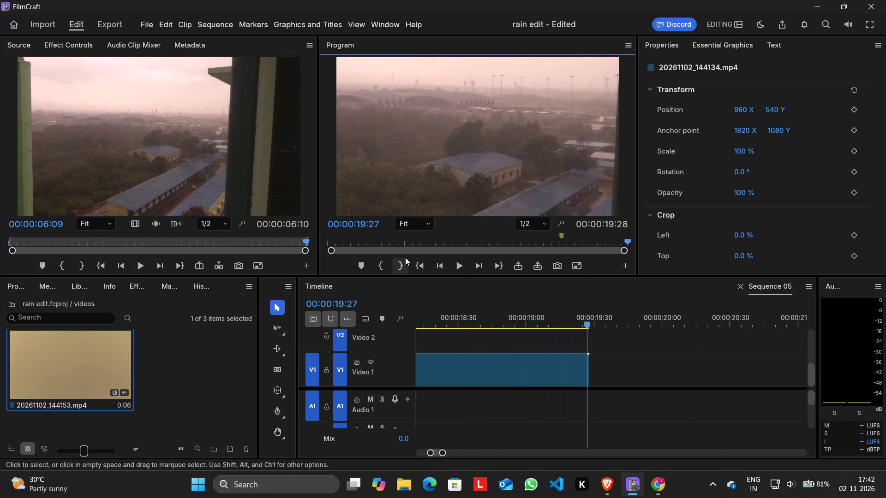
pyautogui.click(455, 272)
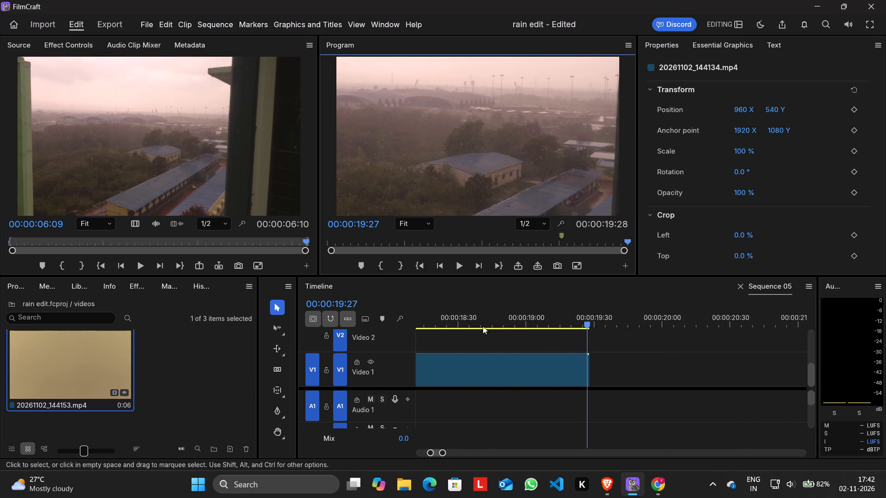
# Set the speed of clip 20261102_144134.mp4, the first on Video 1, to 100 % and apply it.
pyautogui.hscroll(20, 493, 369)
pyautogui.hscroll(15, 493, 369)
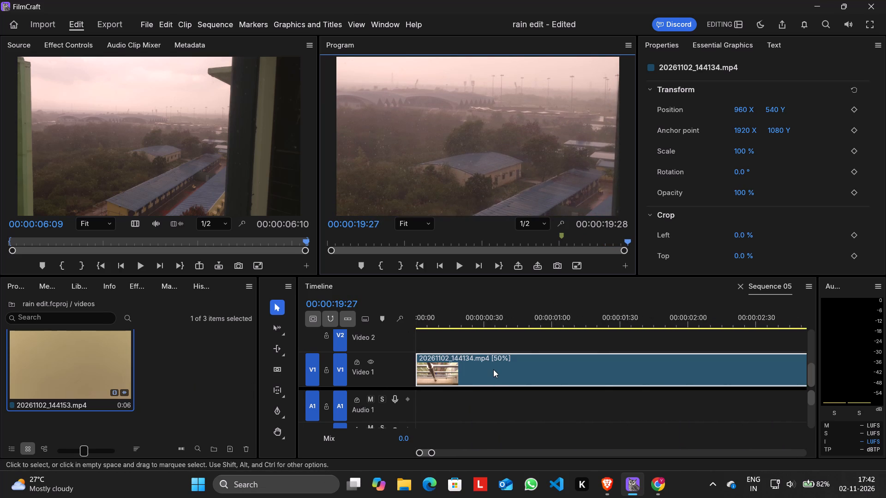
pyautogui.hscroll(5, 493, 369)
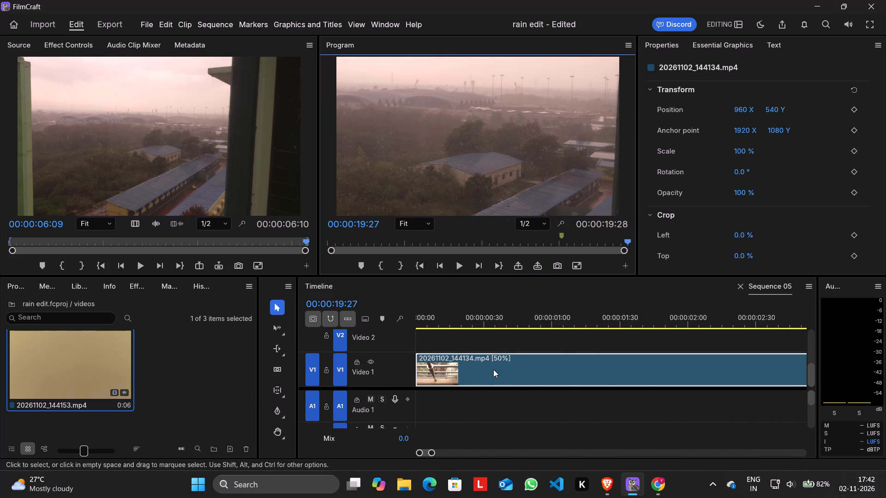
pyautogui.rightClick(493, 369)
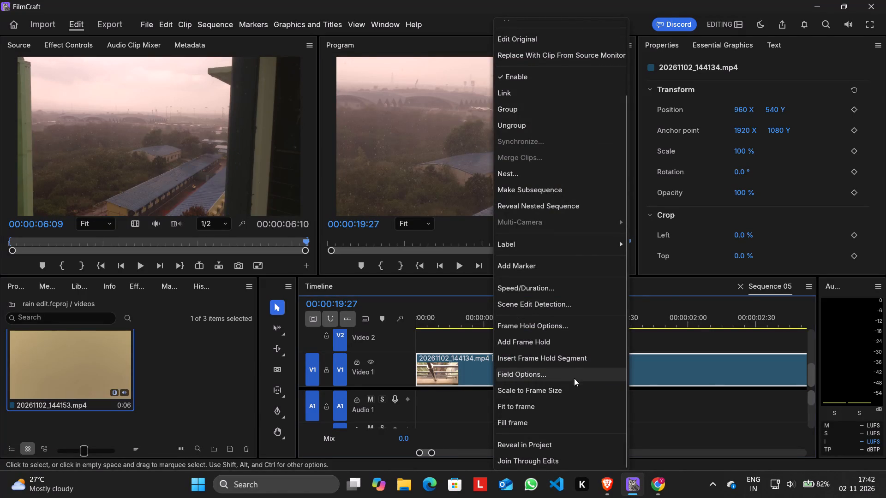
pyautogui.click(596, 290)
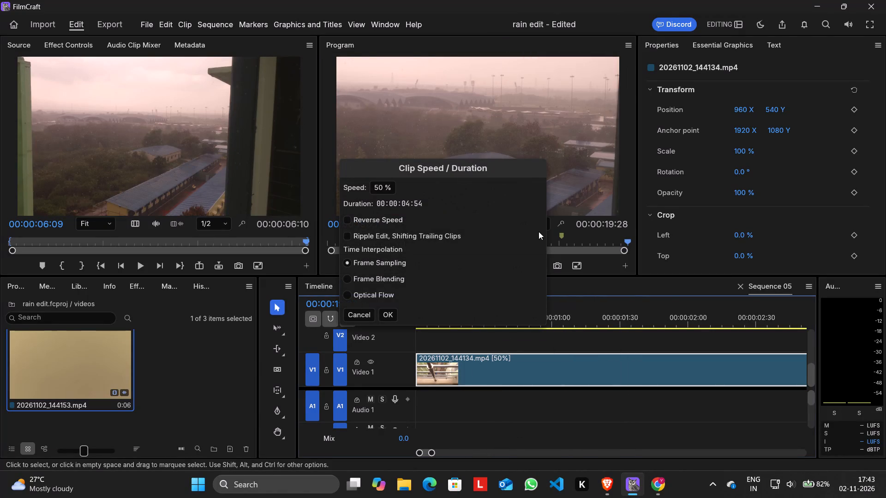
pyautogui.click(389, 188)
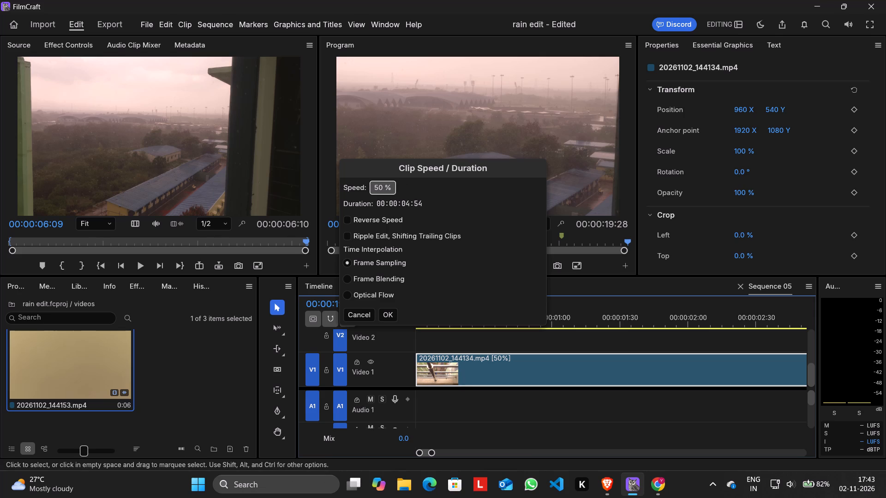
pyautogui.press('1')
pyautogui.write('00')
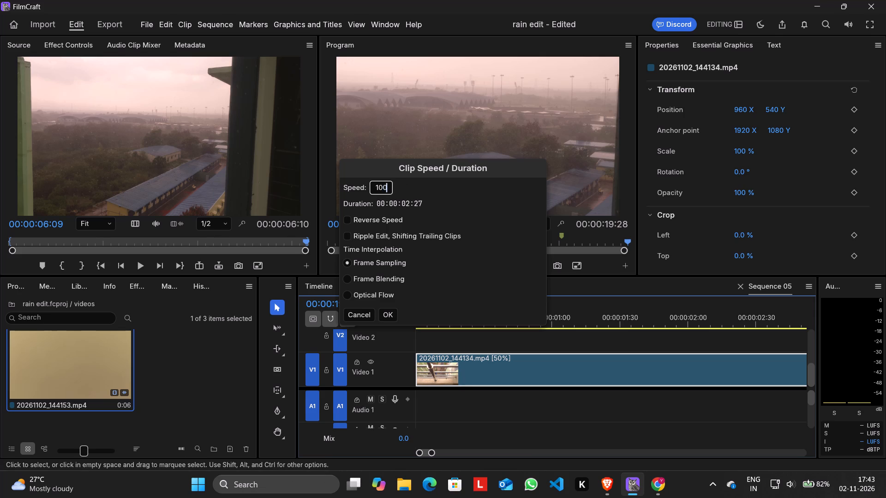
pyautogui.press('Return')
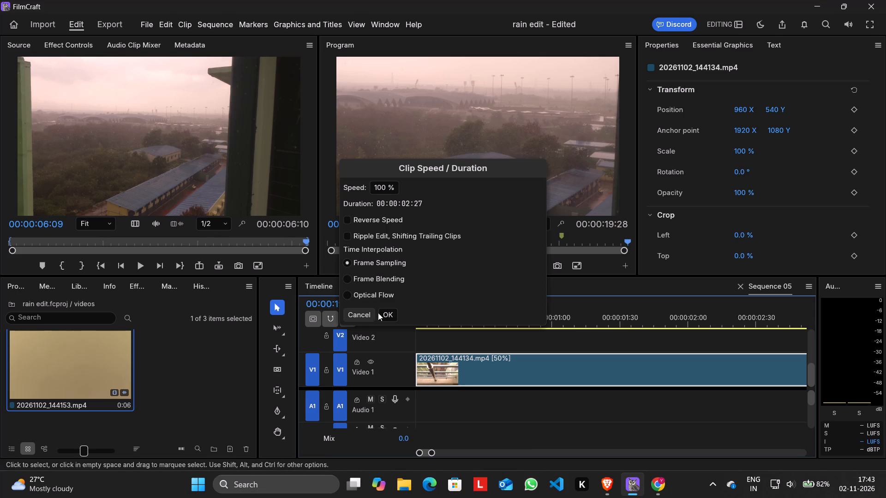
pyautogui.click(381, 311)
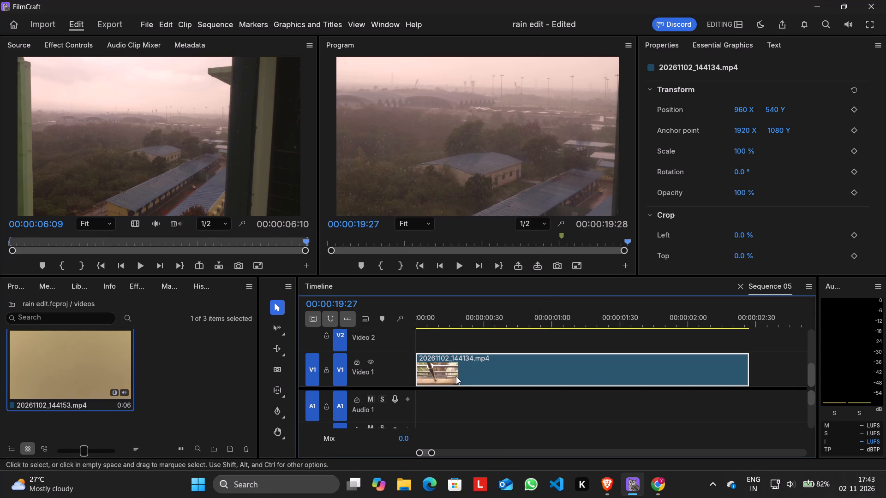
# Play Sequence 05 through its gap and slowed clips to compare their motion, and return the playhead to the start.
pyautogui.hscroll(11, 456, 376)
pyautogui.hscroll(-4, 456, 376)
pyautogui.hscroll(1, 456, 376)
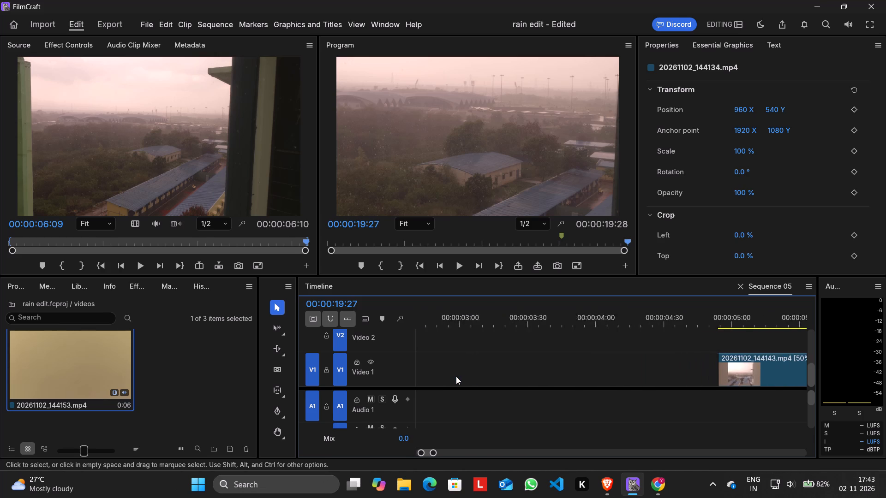
pyautogui.hscroll(6, 456, 376)
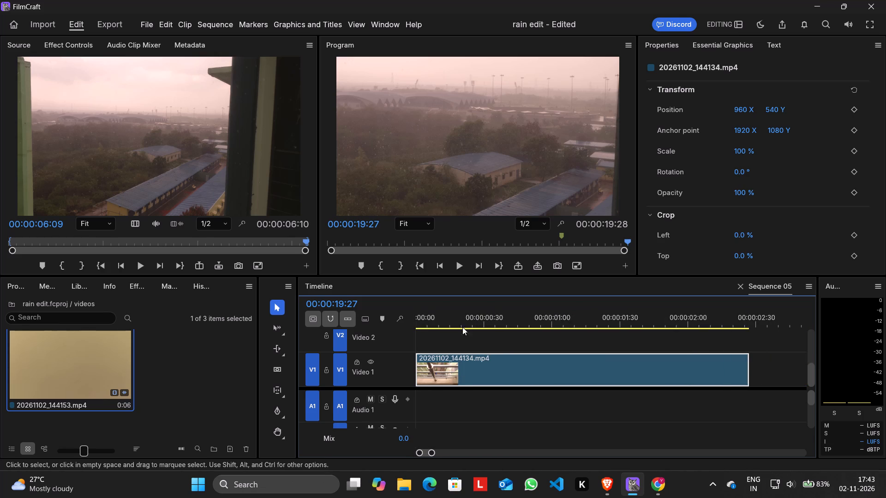
pyautogui.click(467, 268)
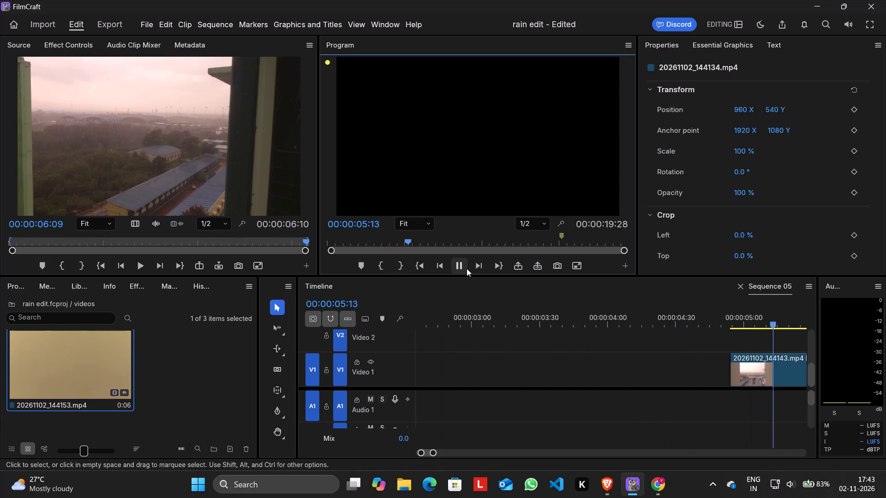
pyautogui.hscroll(1, 414, 292)
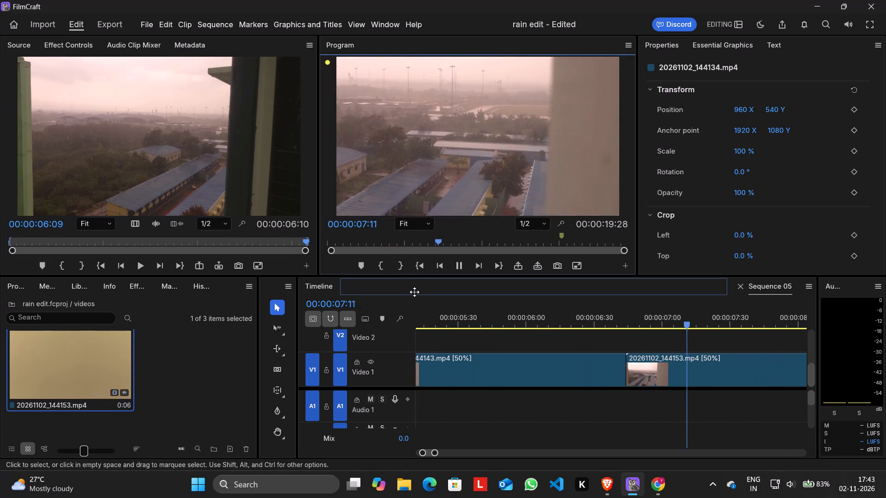
pyautogui.hscroll(1, 414, 292)
pyautogui.hscroll(9, 437, 369)
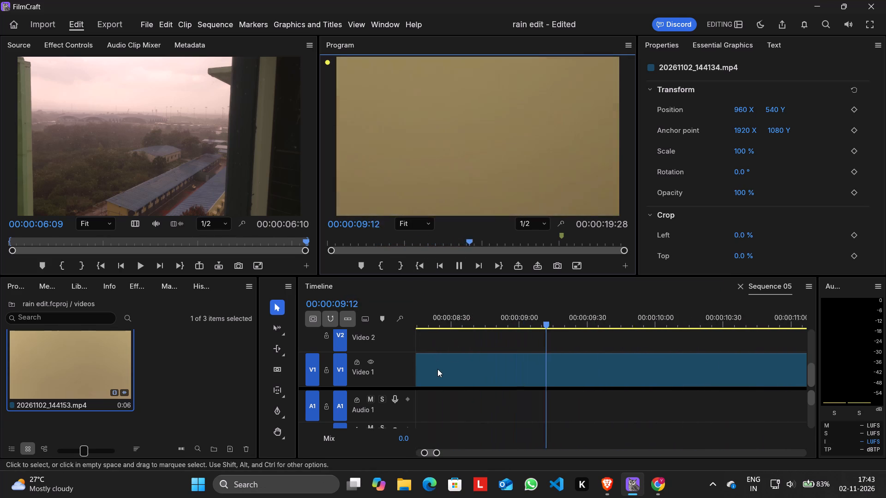
pyautogui.hscroll(16, 437, 369)
pyautogui.hscroll(20, 437, 369)
pyautogui.hscroll(1, 437, 369)
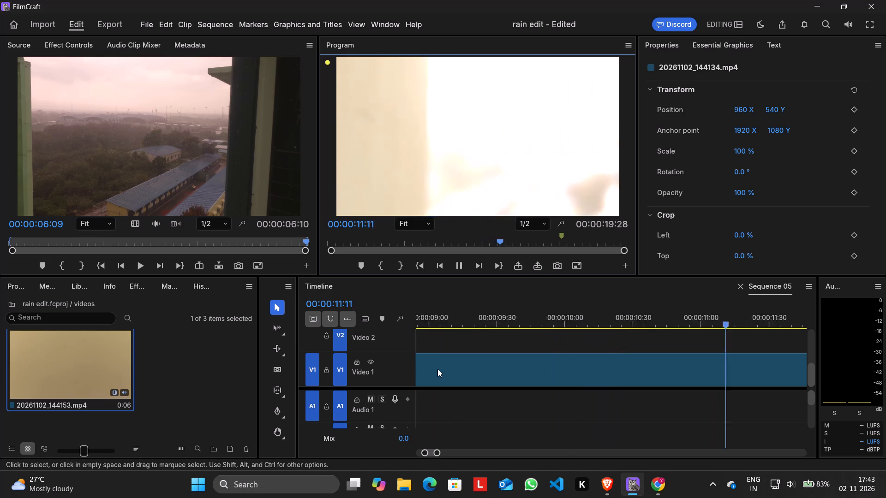
pyautogui.hscroll(2, 437, 369)
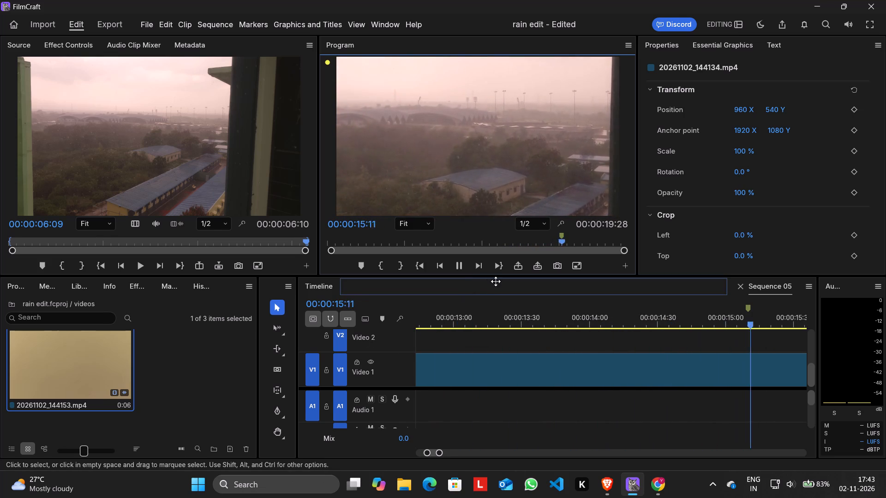
pyautogui.click(464, 267)
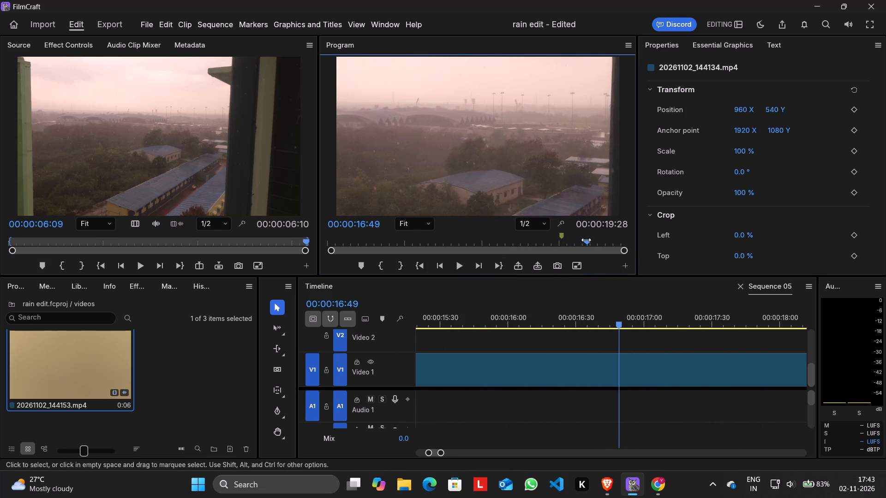
pyautogui.moveTo(587, 240); pyautogui.dragTo(320, 263)
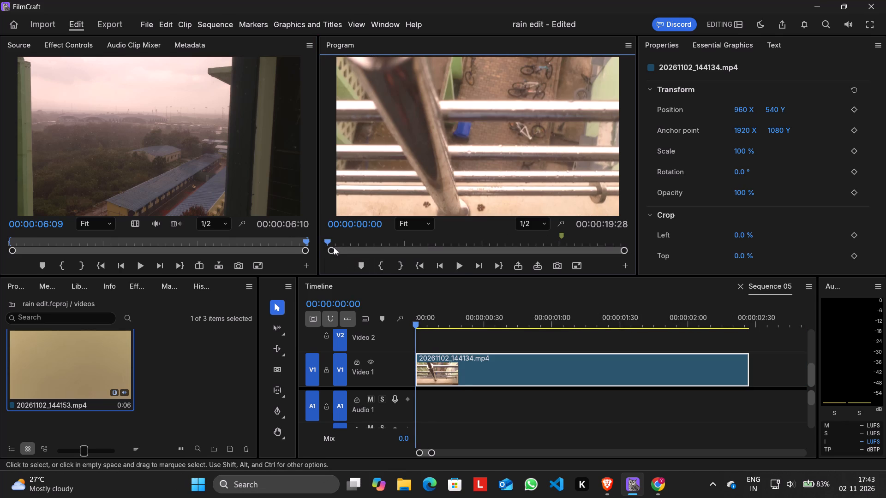
pyautogui.moveTo(336, 248); pyautogui.dragTo(356, 255)
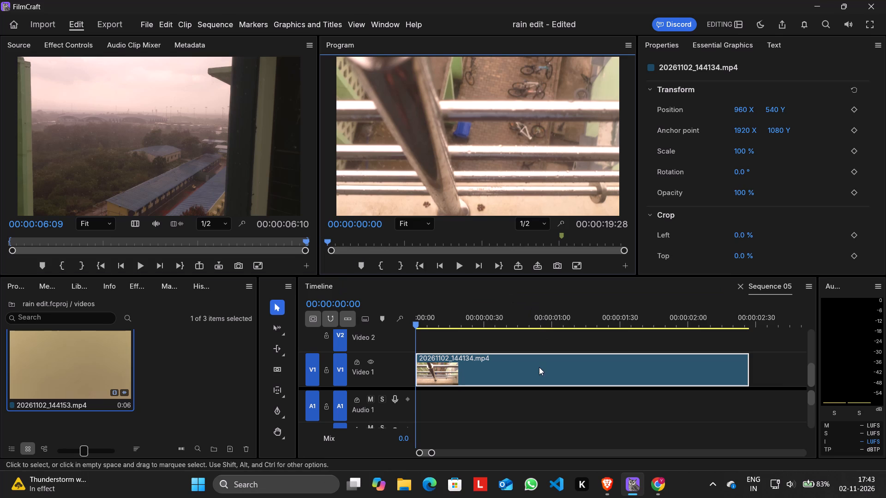
# Play the first clip on Video 1 from its start and pause partway through to judge its normal-speed motion.
pyautogui.hscroll(20, 535, 371)
pyautogui.hscroll(20, 535, 371)
pyautogui.hscroll(2, 535, 371)
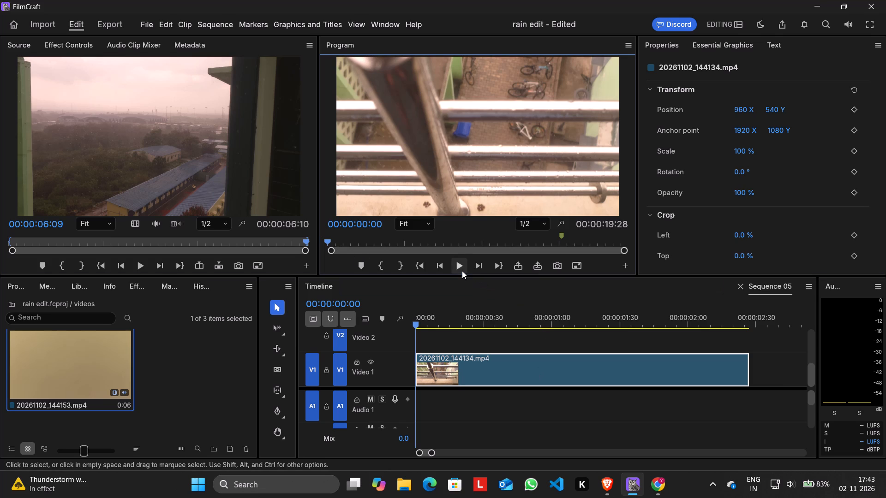
pyautogui.click(462, 271)
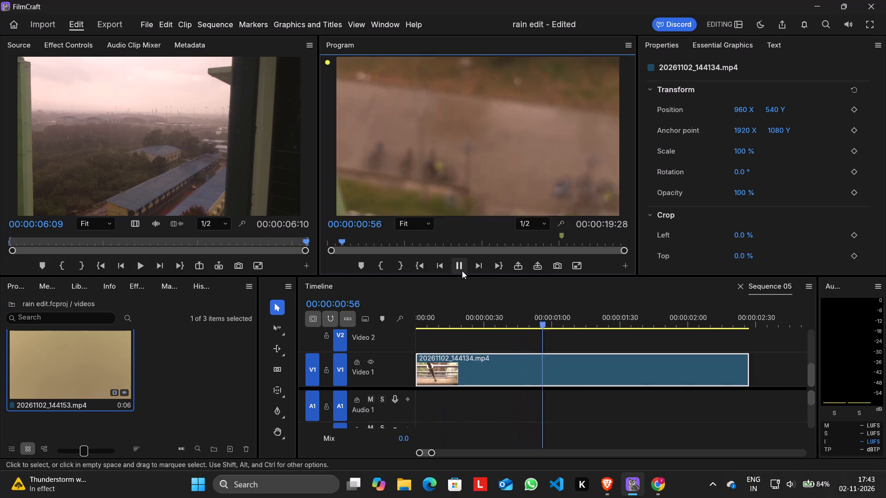
pyautogui.click(462, 271)
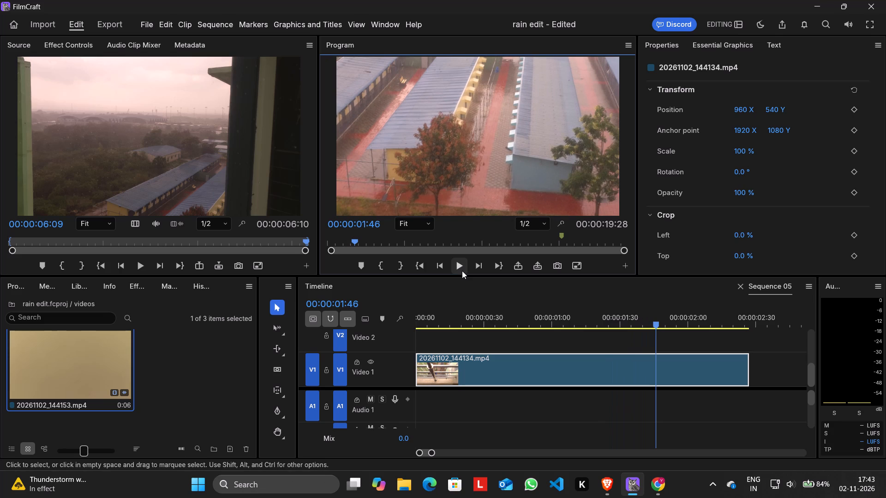
# Set clip 20261102_144134.mp4, the first on Video 1, to 50 % speed with Optical Flow time interpolation and apply it.
pyautogui.rightClick(490, 378)
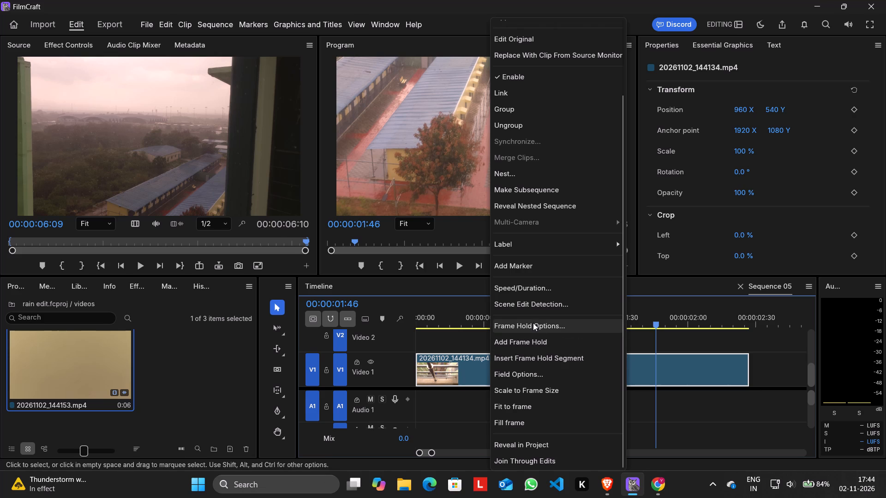
pyautogui.click(530, 289)
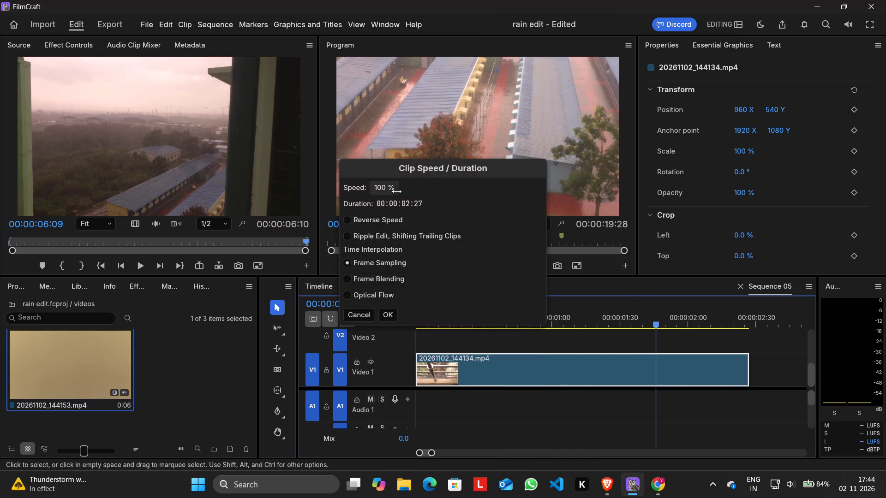
pyautogui.click(396, 191)
pyautogui.write('50')
pyautogui.press('Return')
pyautogui.click(347, 294)
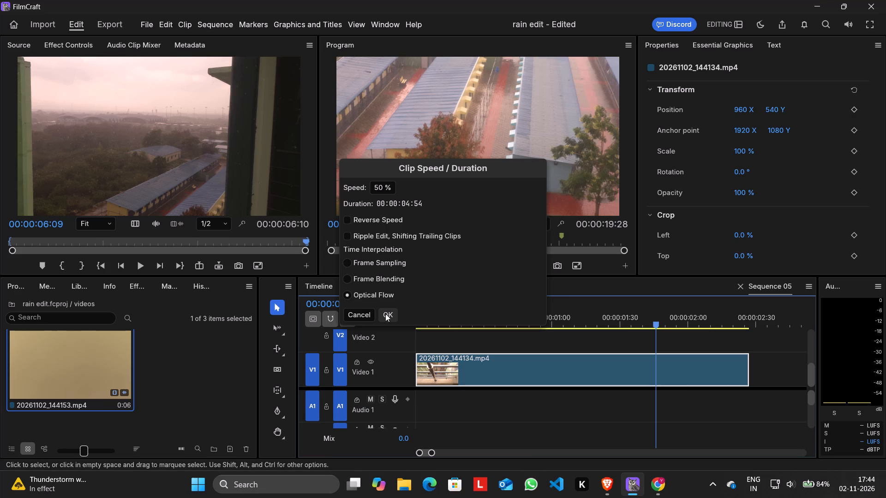
pyautogui.click(385, 314)
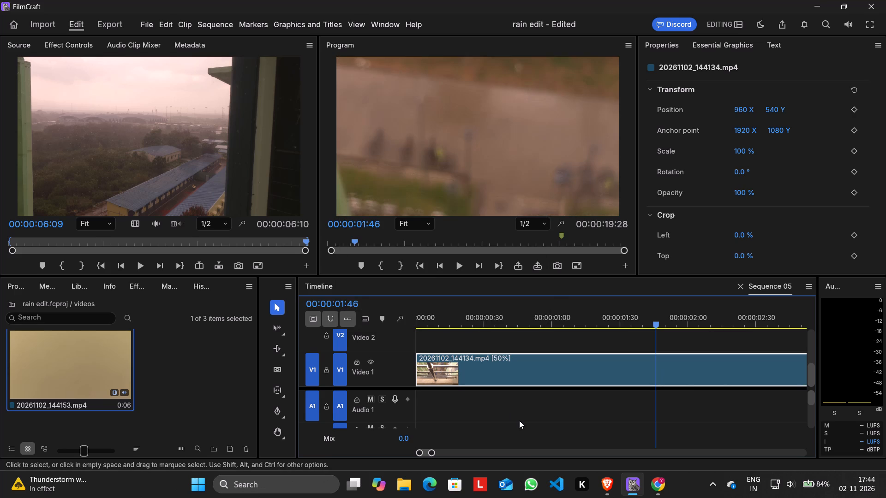
# Play on from the current frame to check the re-slowed first clip and the clips following it, and return the playhead to the start.
pyautogui.click(464, 268)
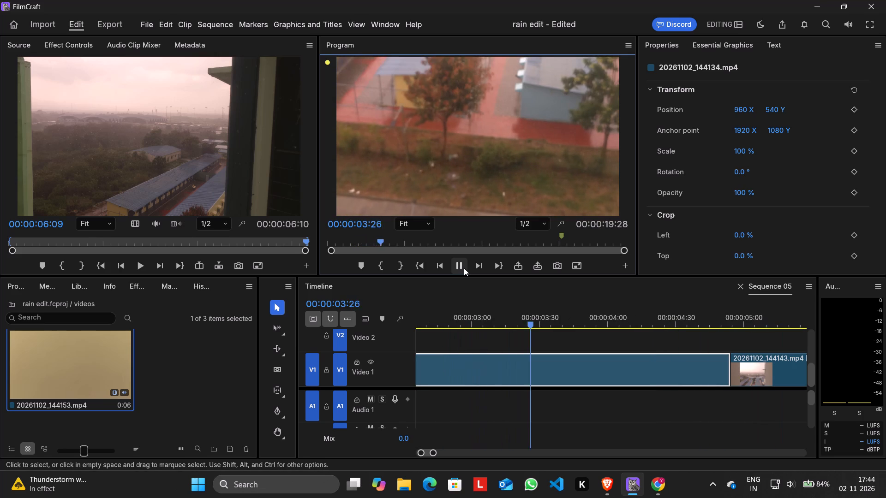
pyautogui.hscroll(8, 562, 380)
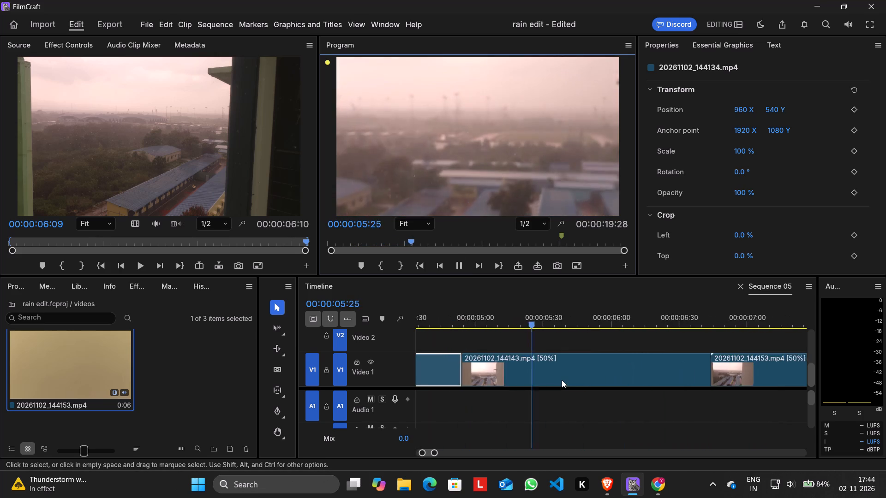
pyautogui.hscroll(15, 562, 380)
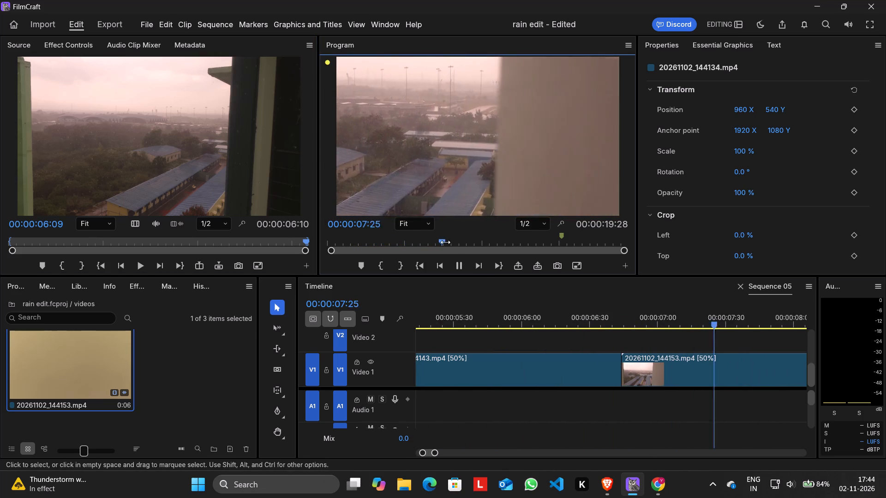
pyautogui.click(464, 265)
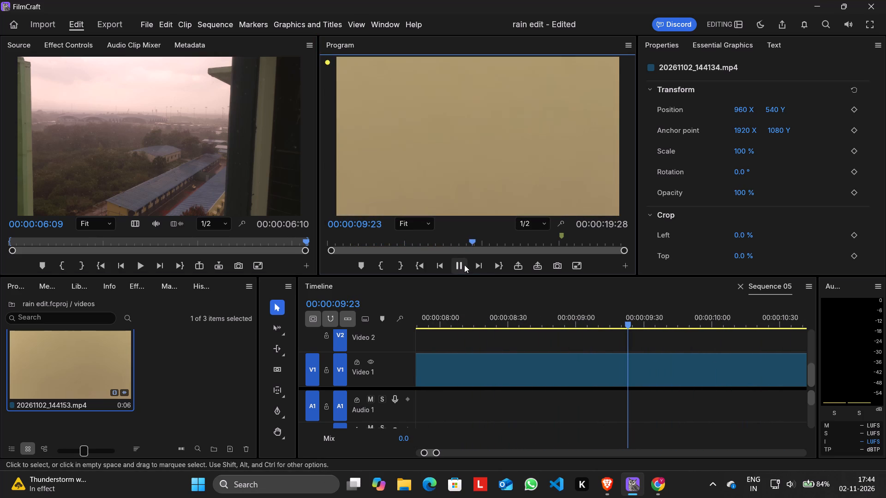
pyautogui.moveTo(476, 241); pyautogui.dragTo(324, 249)
pyautogui.moveTo(324, 249); pyautogui.dragTo(296, 244)
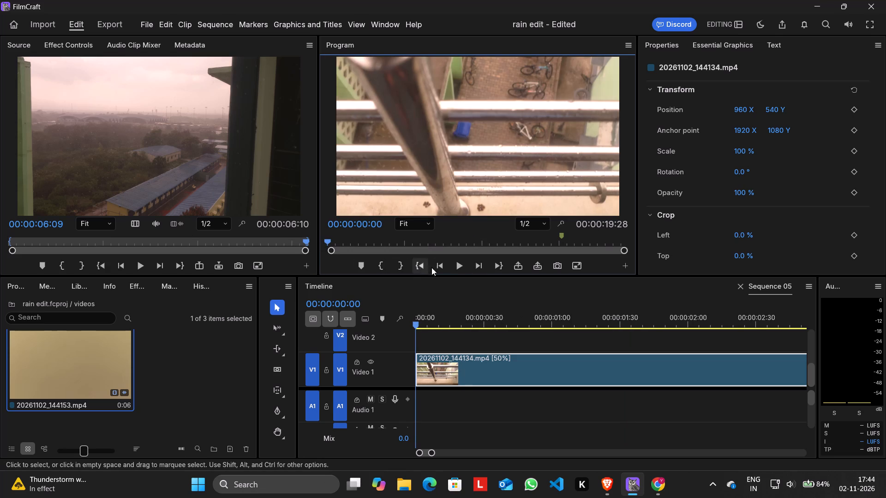
# Play Sequence 05 from start to end to judge the smoothness of all the slowed clips, and review the clips on Video 1.
pyautogui.click(460, 267)
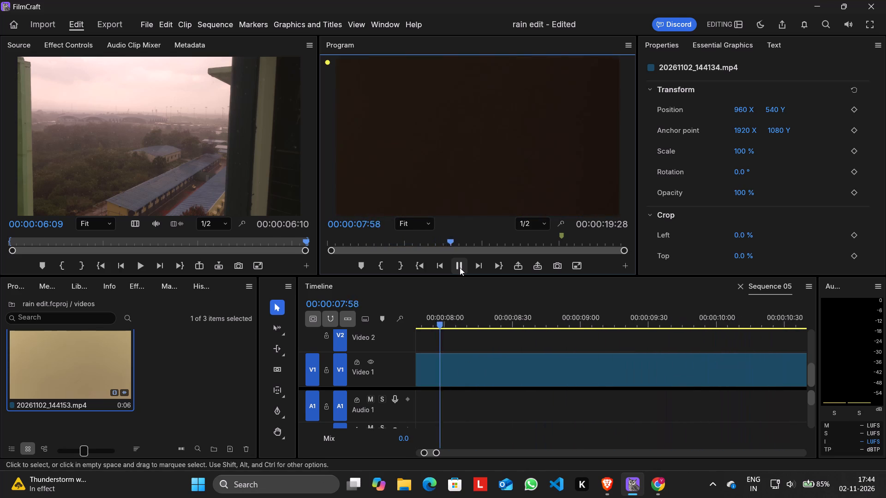
pyautogui.hscroll(2, 488, 373)
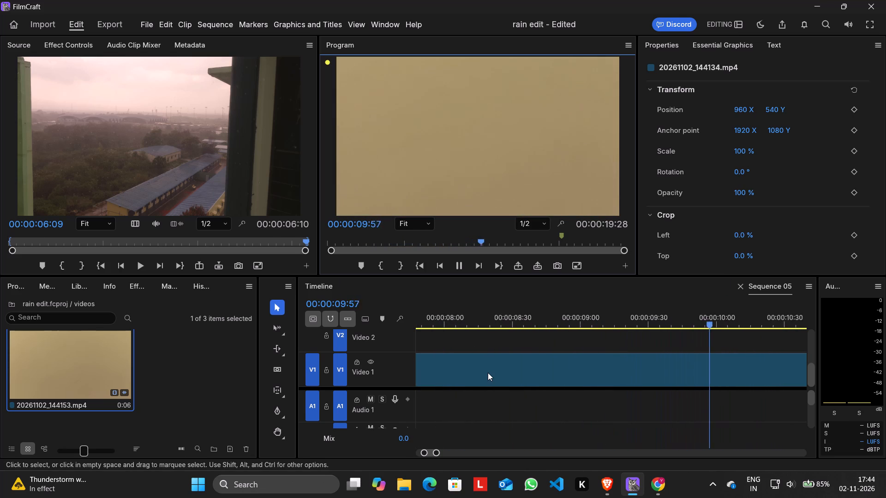
pyautogui.hscroll(13, 488, 373)
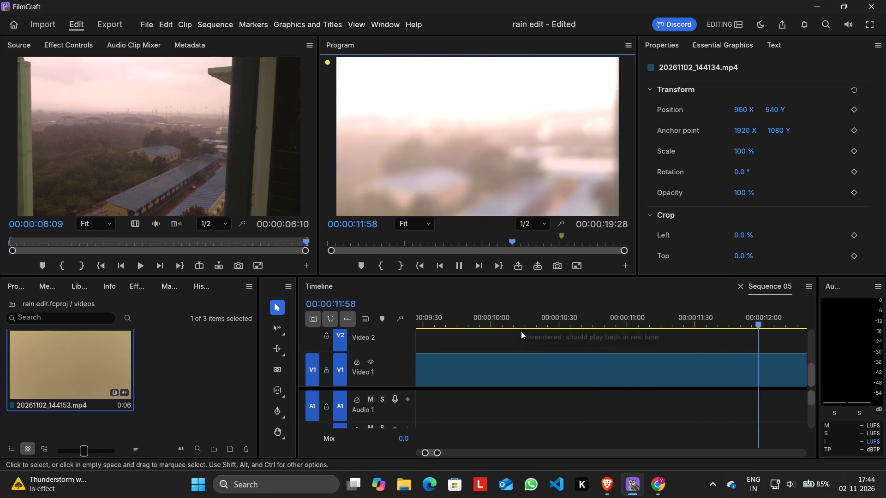
pyautogui.hscroll(5, 529, 362)
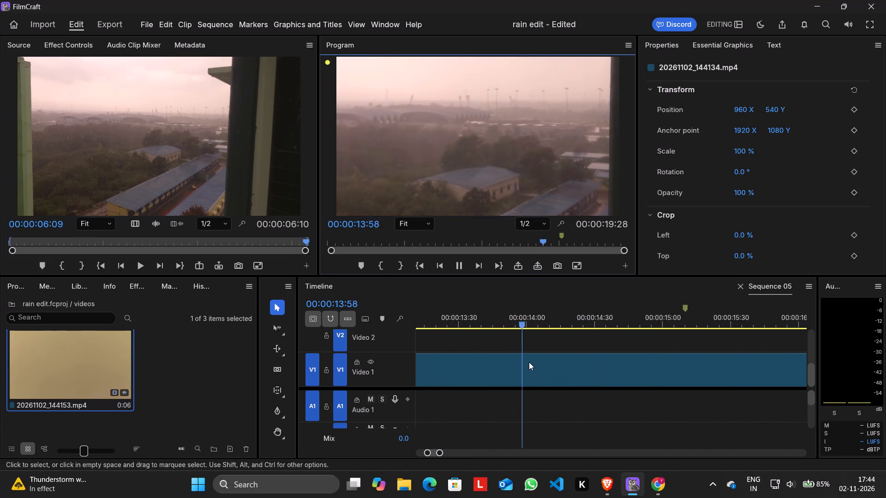
pyautogui.hscroll(12, 529, 362)
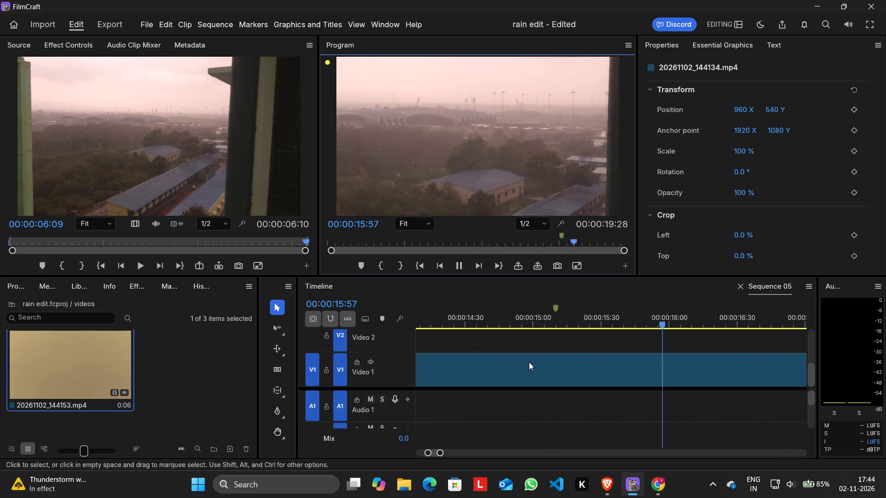
pyautogui.hscroll(8, 529, 362)
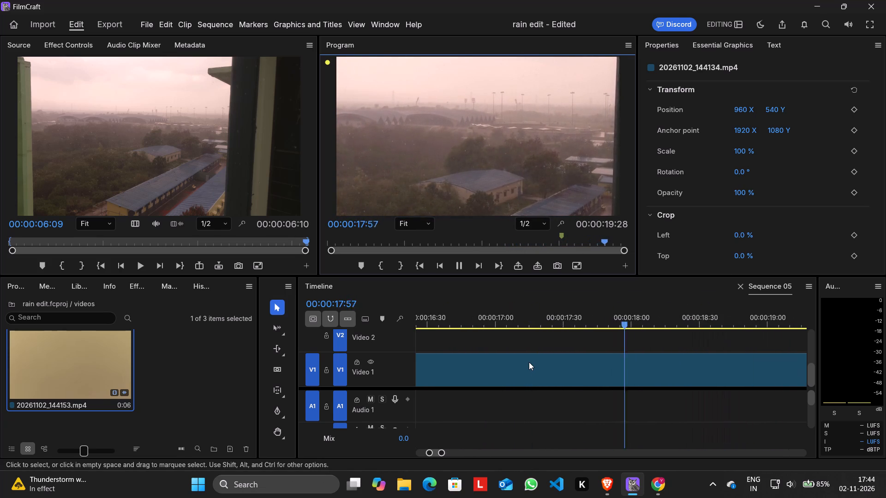
pyautogui.hscroll(7, 529, 362)
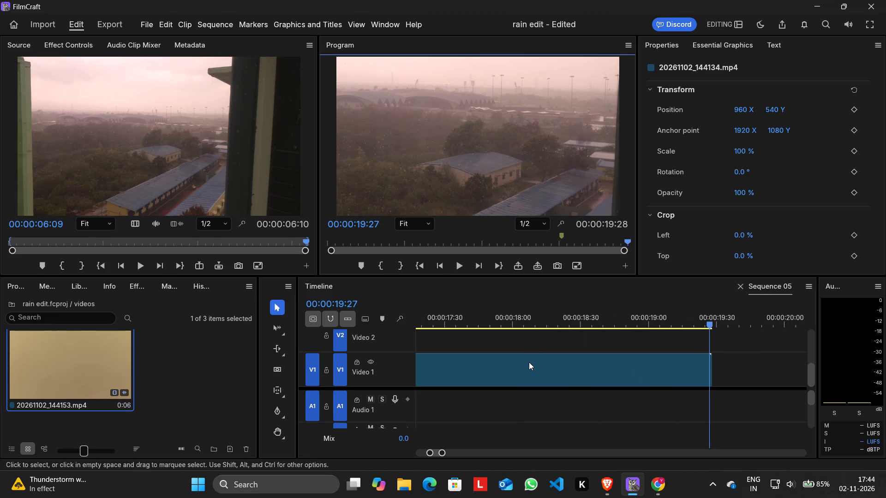
pyautogui.scroll(-1, 640, 373)
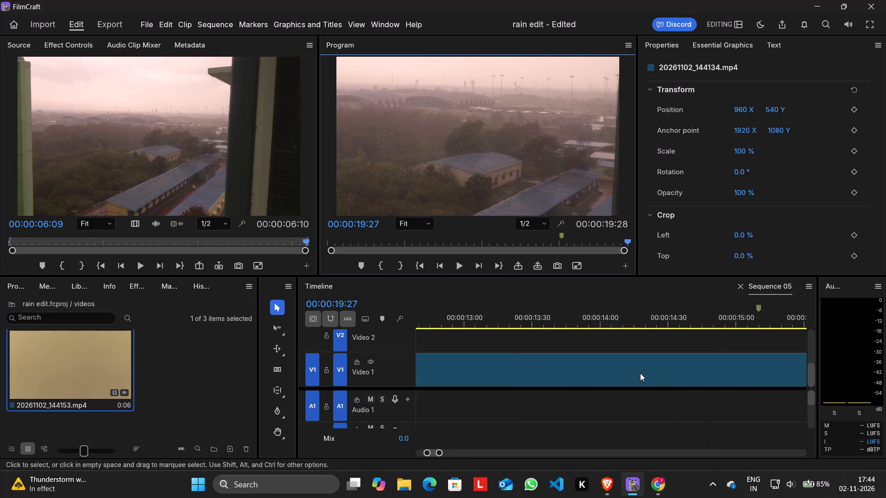
pyautogui.scroll(-1, 640, 373)
pyautogui.hscroll(-1, 640, 373)
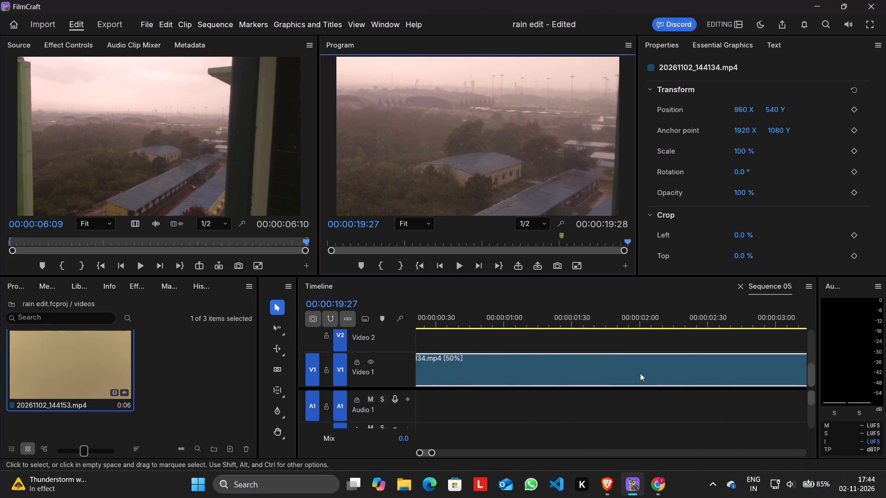
pyautogui.hscroll(-2, 459, 251)
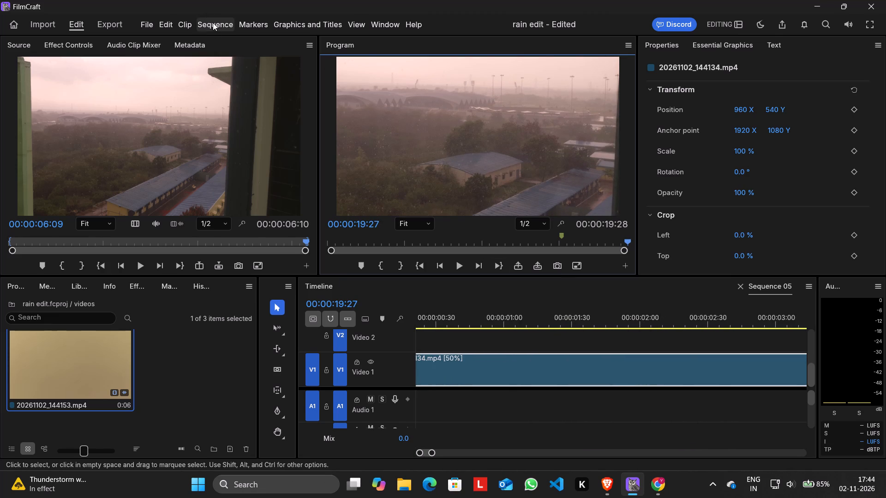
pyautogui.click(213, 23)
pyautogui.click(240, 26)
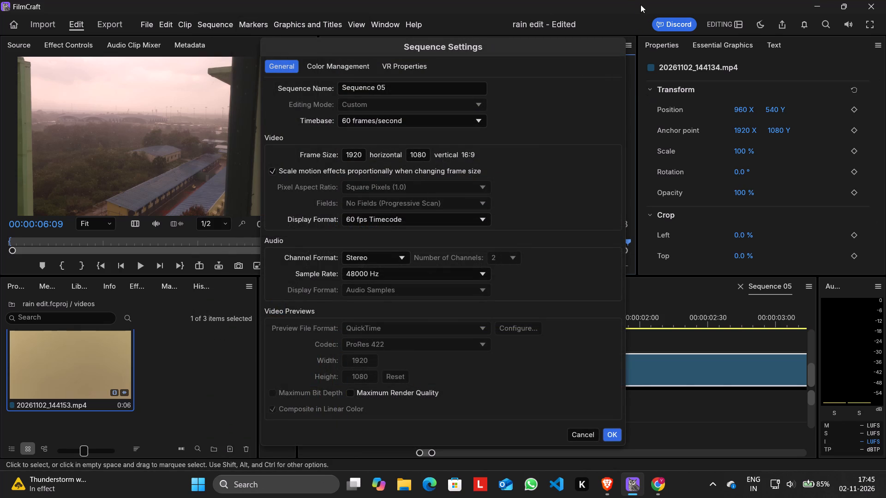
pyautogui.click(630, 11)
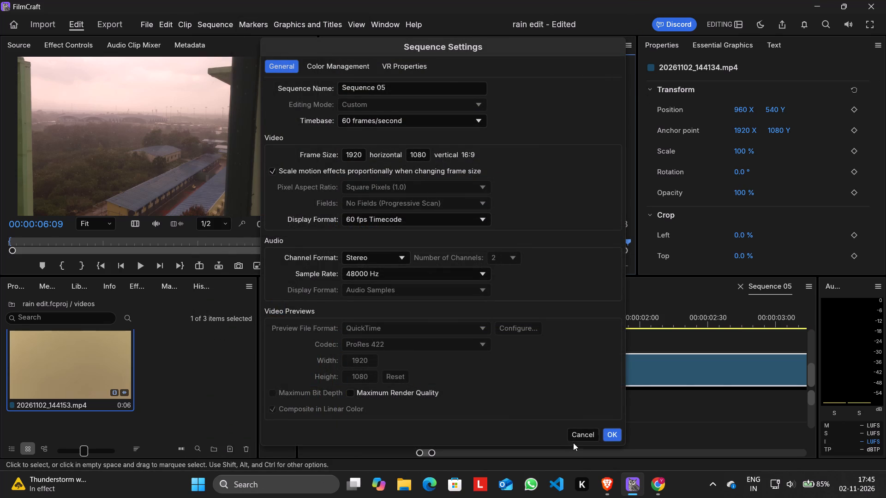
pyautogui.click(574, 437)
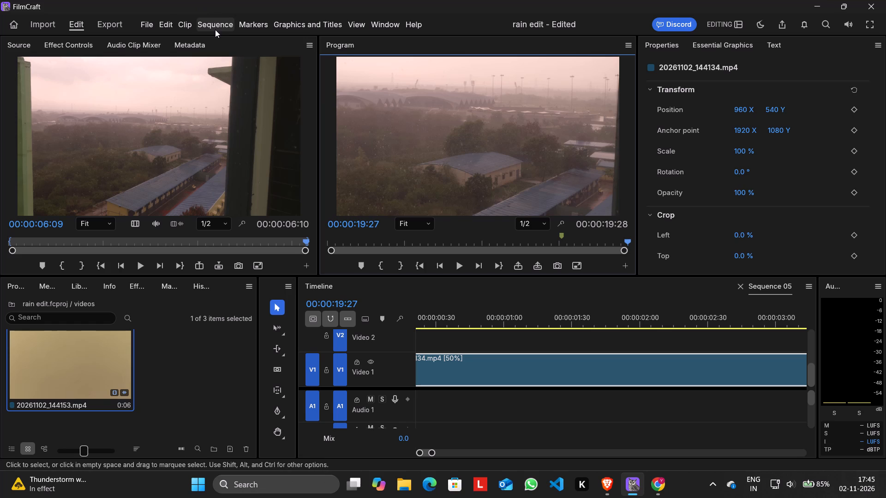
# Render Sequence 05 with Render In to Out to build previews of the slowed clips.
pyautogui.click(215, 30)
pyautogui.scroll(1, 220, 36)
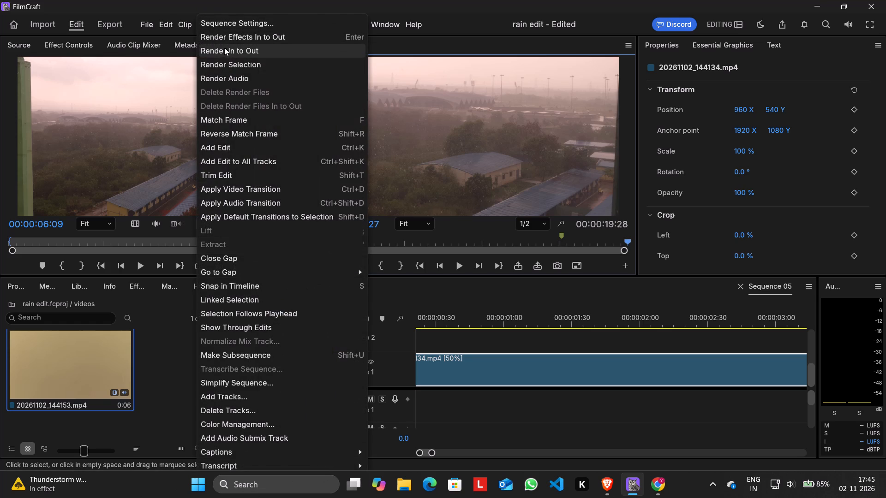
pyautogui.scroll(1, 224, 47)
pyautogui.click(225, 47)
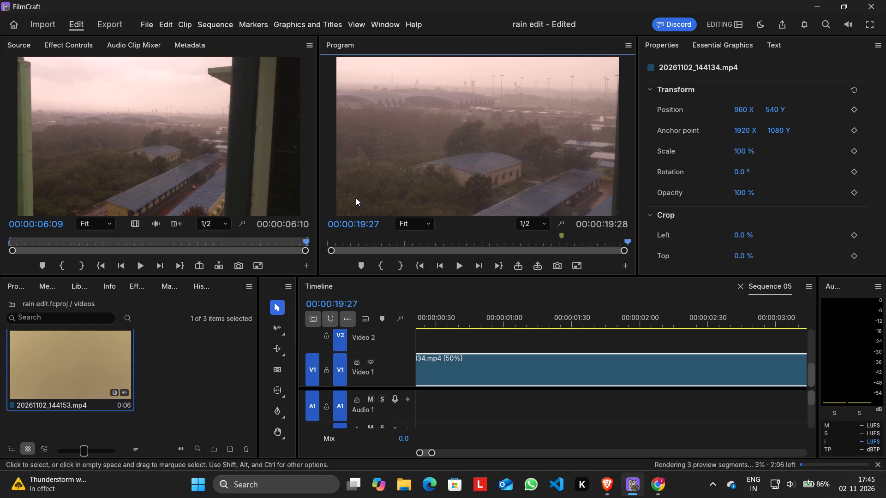
# Play Sequence 05 from its start while the previews render, pausing in the first clip and resuming to judge the slow motion.
pyautogui.click(461, 267)
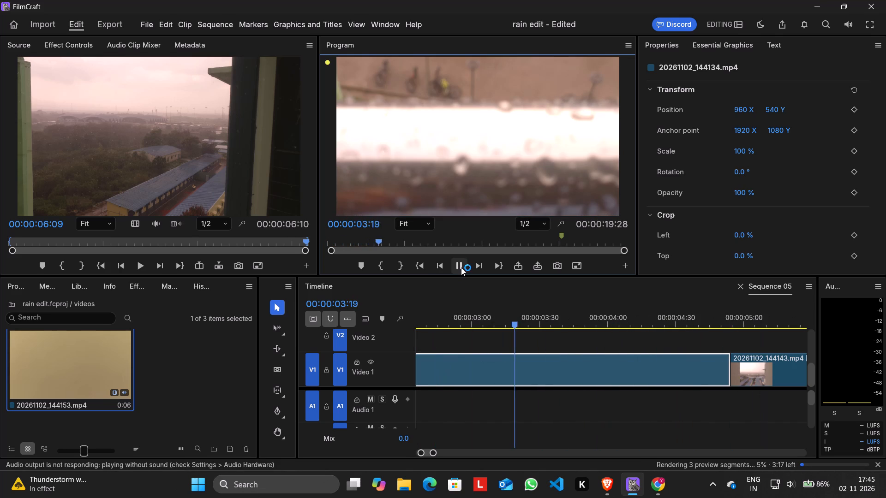
pyautogui.click(461, 267)
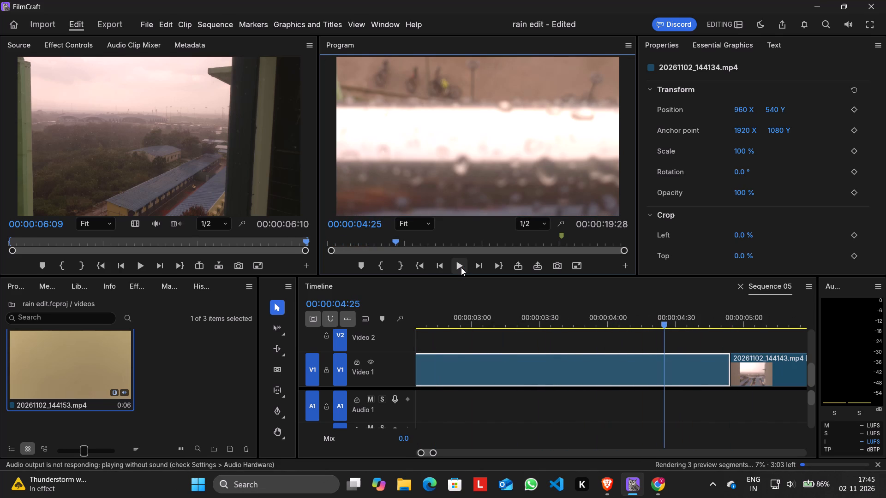
pyautogui.click(461, 267)
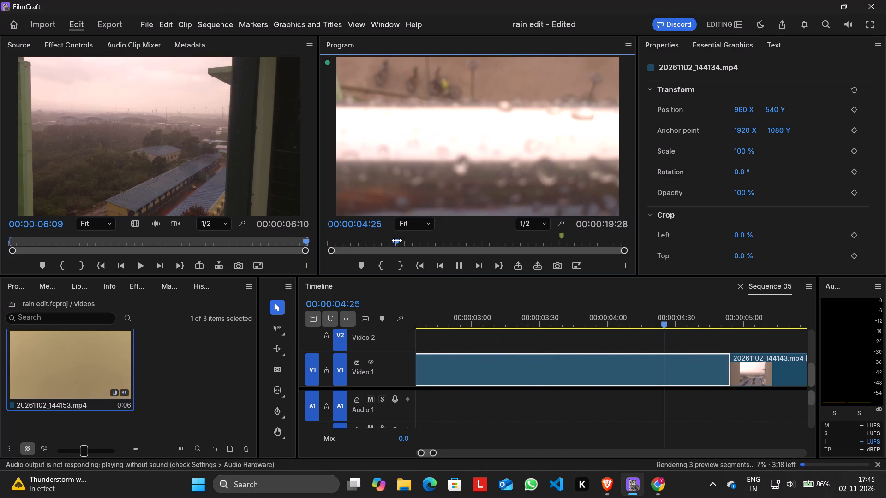
pyautogui.moveTo(397, 240); pyautogui.dragTo(220, 256)
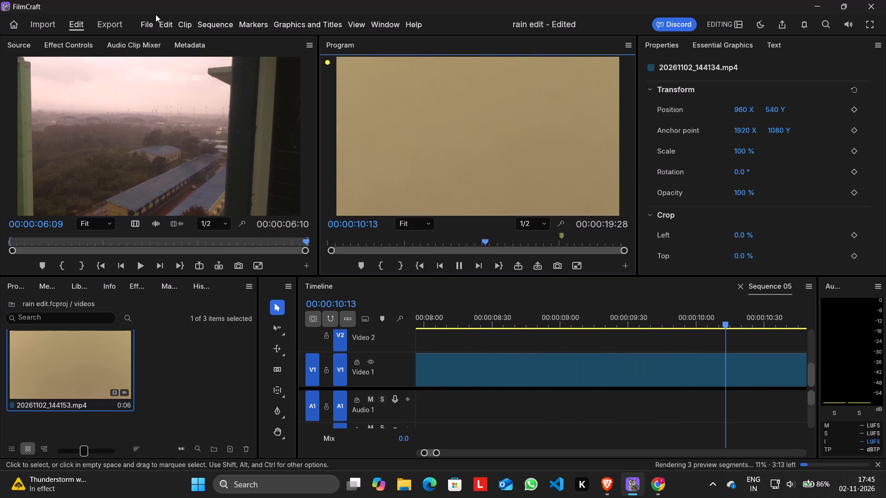
# Run Render In to Out on Sequence 05 again.
pyautogui.click(216, 28)
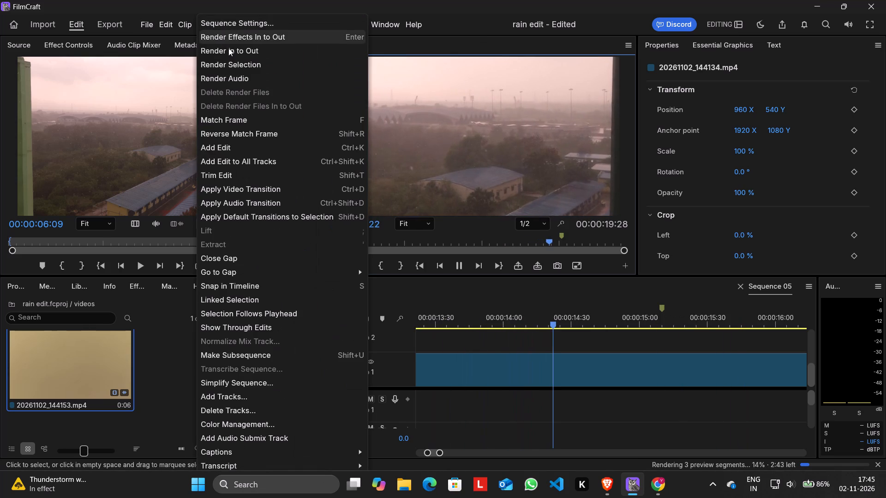
pyautogui.click(229, 48)
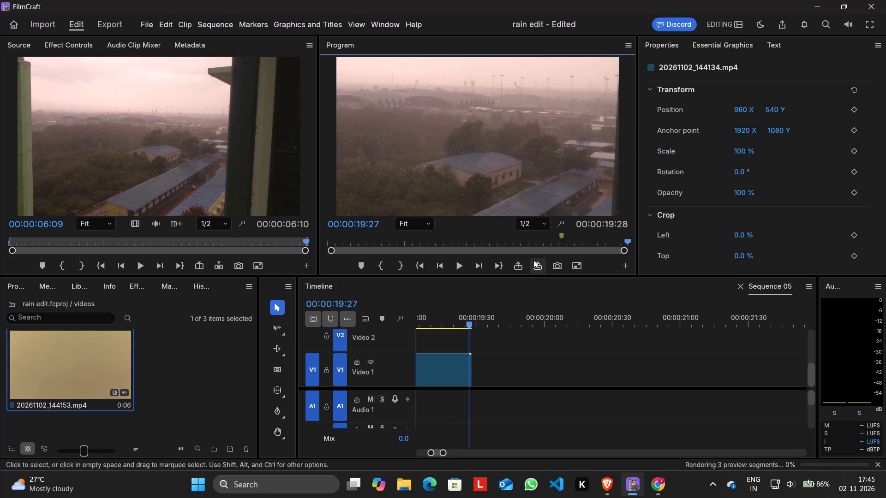
# Play Sequence 05 from its start again to check the smoothness of the slowed clips.
pyautogui.click(461, 261)
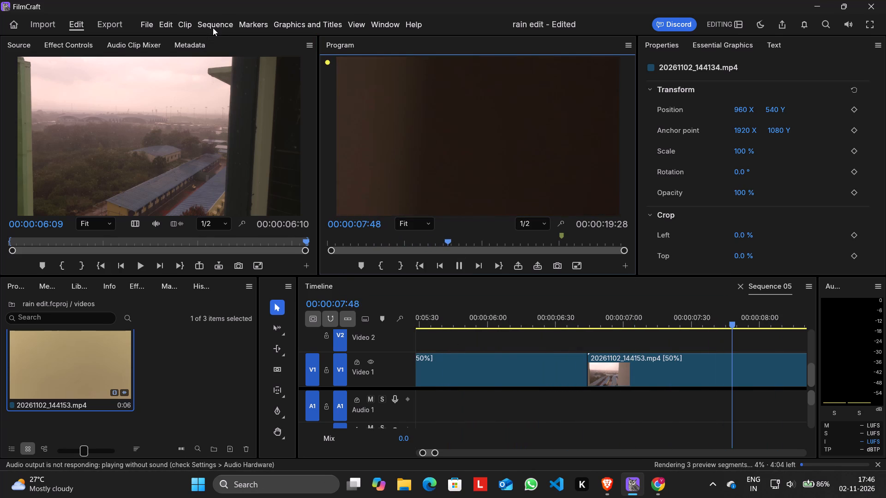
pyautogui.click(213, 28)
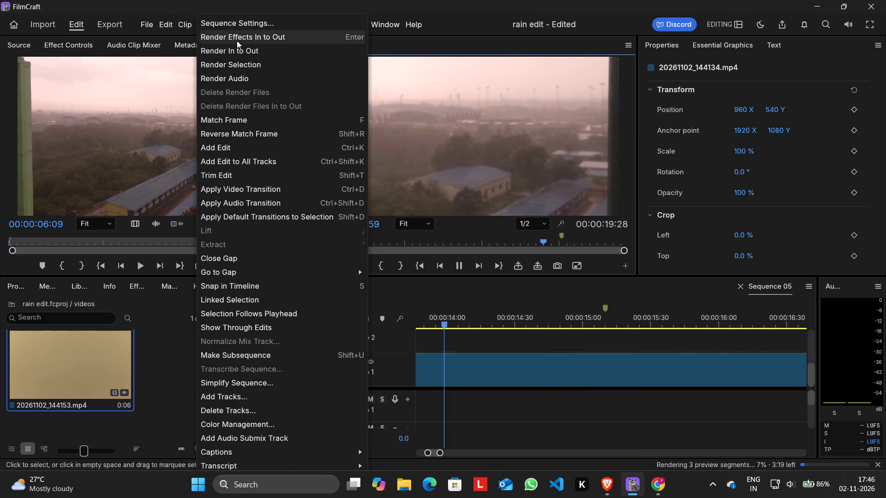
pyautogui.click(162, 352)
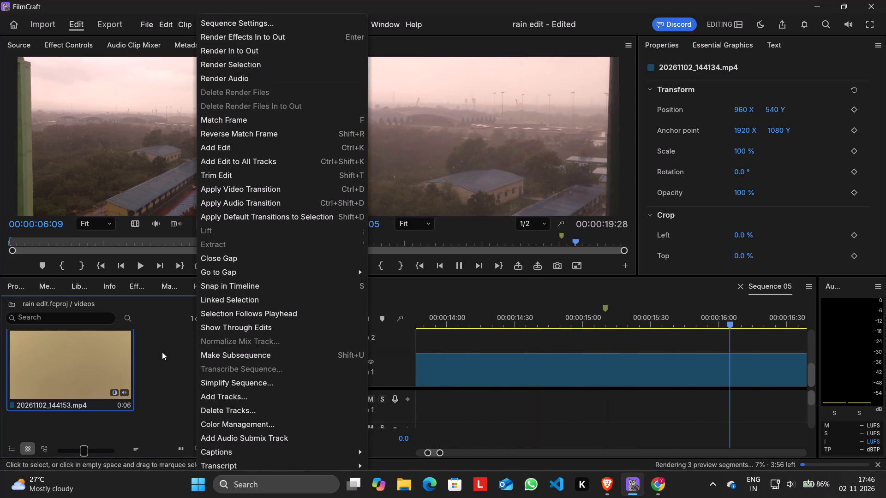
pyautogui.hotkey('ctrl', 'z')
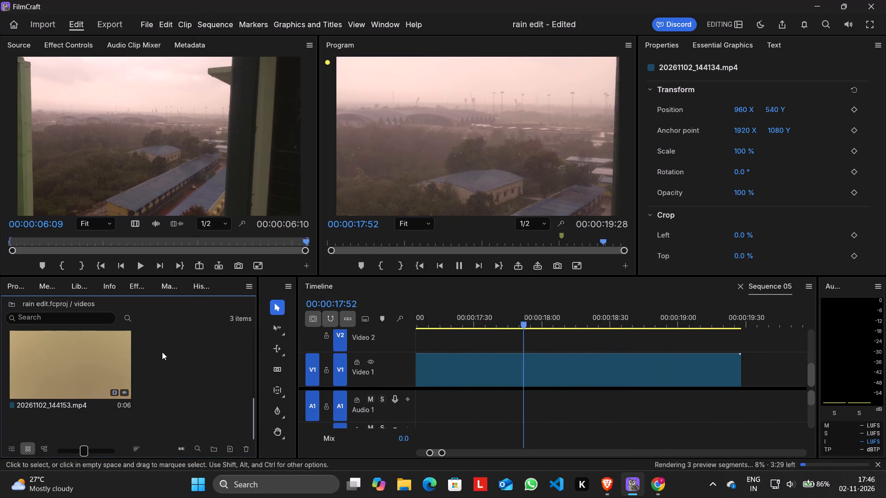
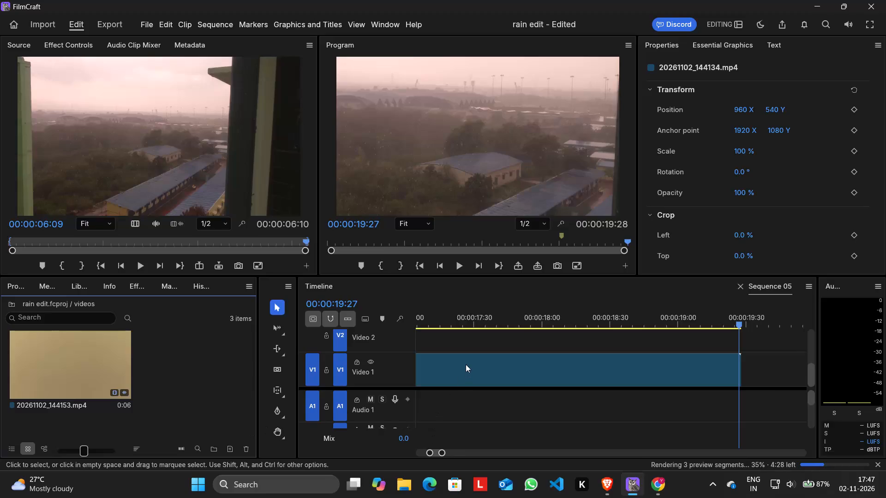
# Start playback of Sequence 05 and check the Speed/Duration settings of the first clip, 20261102_144134.mp4, leaving them as they are.
pyautogui.click(461, 263)
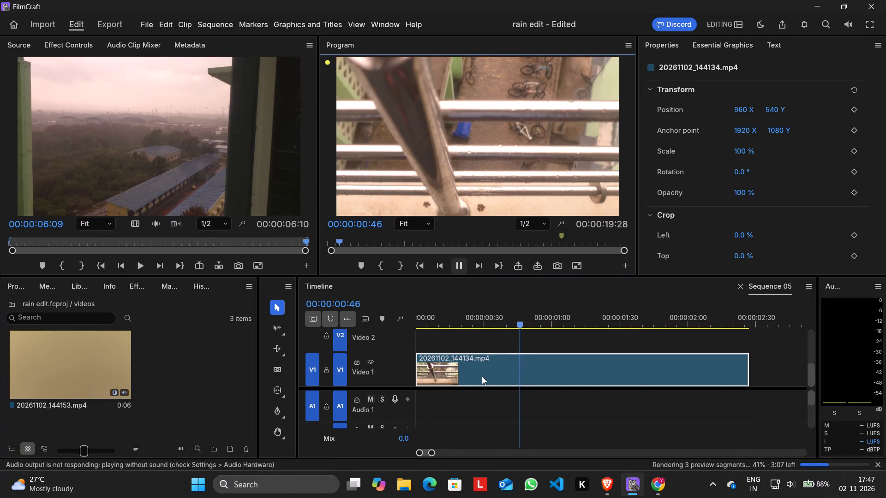
pyautogui.rightClick(482, 376)
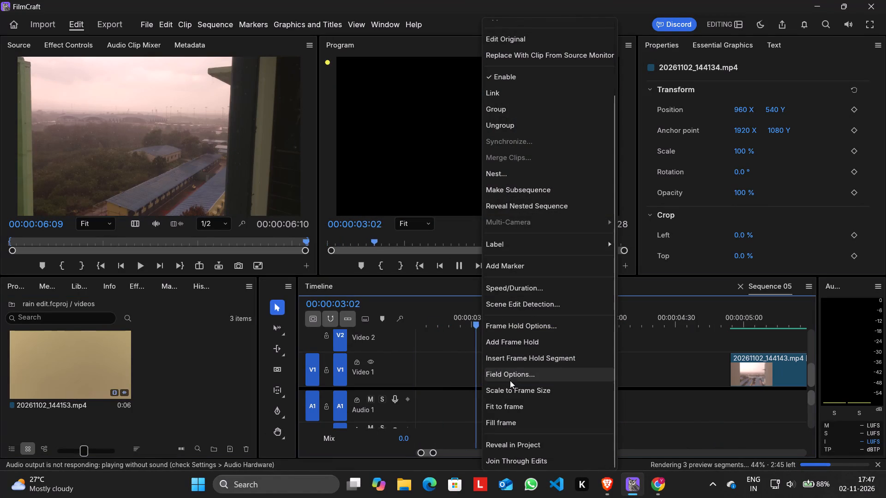
pyautogui.click(512, 291)
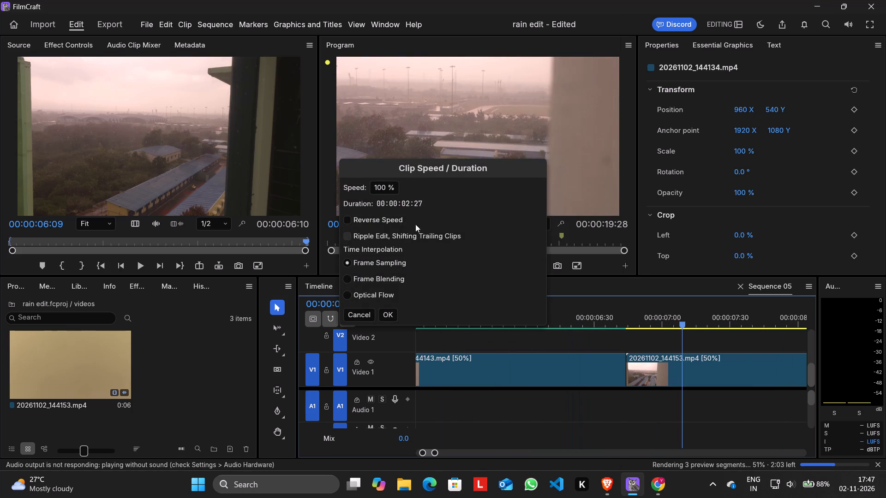
pyautogui.click(394, 187)
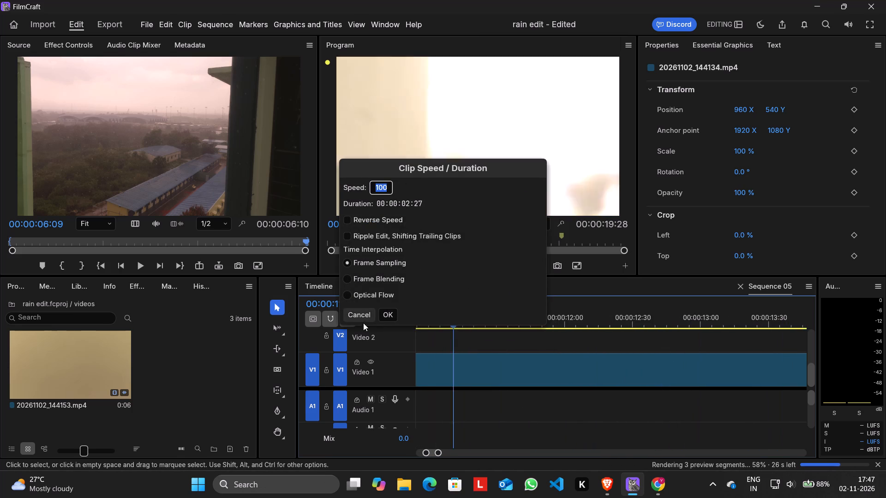
pyautogui.click(385, 312)
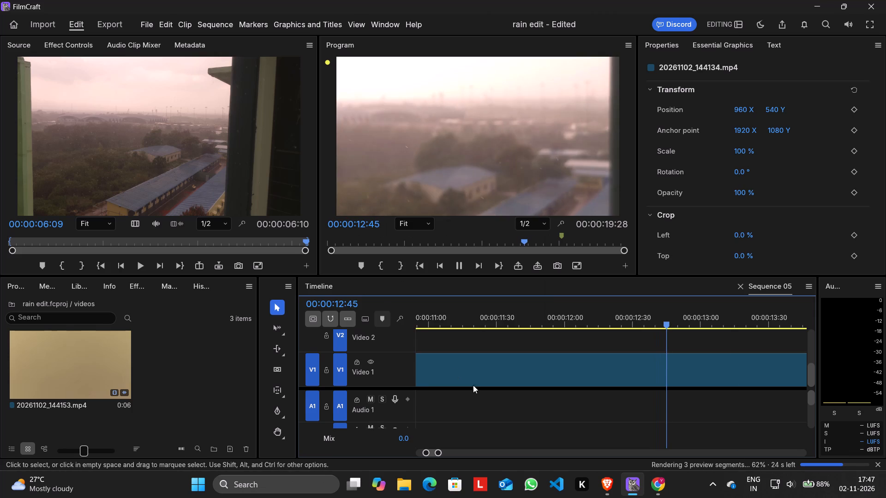
# Stop playback, return the playhead to 00:00:00:00, and recheck the Speed/Duration settings of clip 20261102_144134.mp4.
pyautogui.hscroll(6, 596, 405)
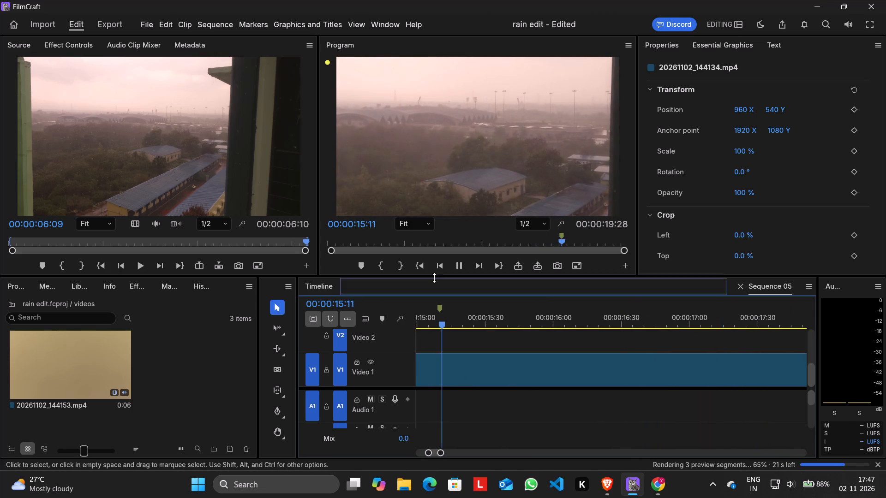
pyautogui.click(463, 262)
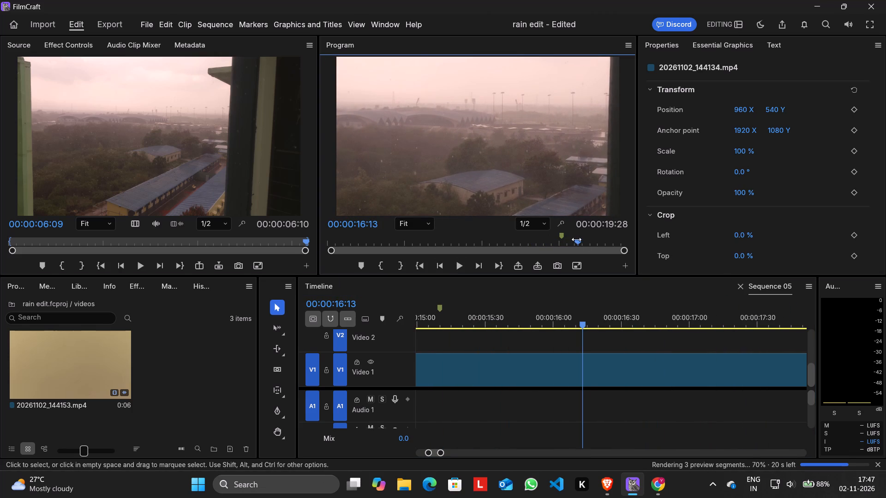
pyautogui.moveTo(580, 241); pyautogui.dragTo(245, 166)
pyautogui.moveTo(245, 166); pyautogui.dragTo(331, 245)
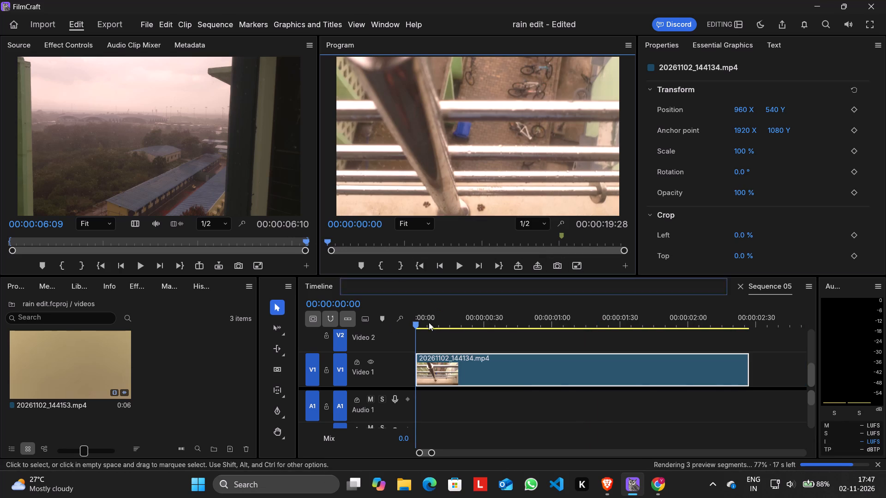
pyautogui.rightClick(442, 366)
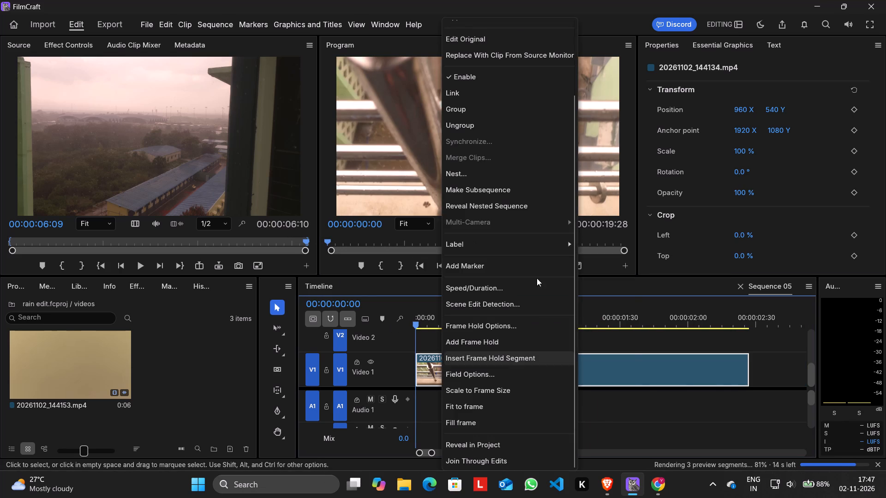
pyautogui.click(501, 289)
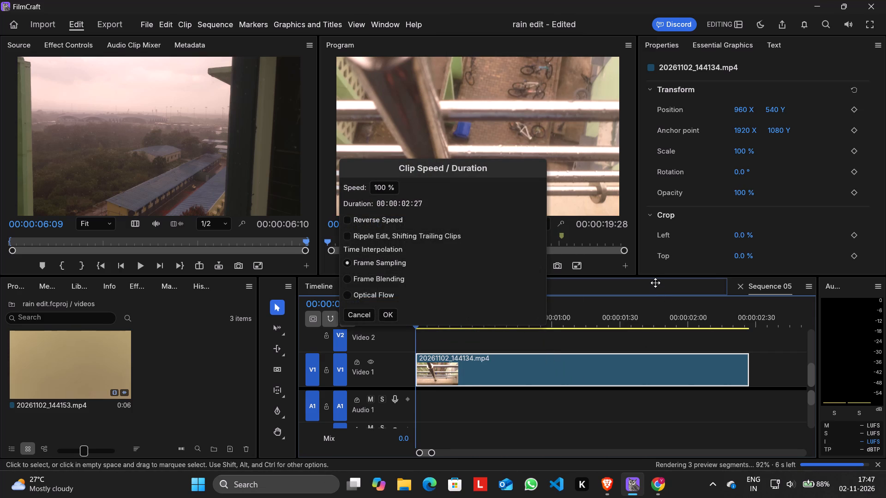
pyautogui.click(390, 310)
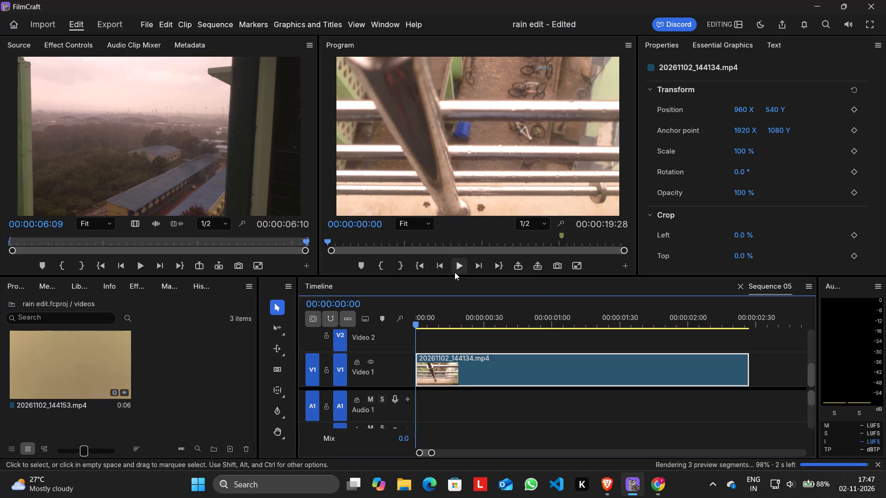
# Play Sequence 05 from its start, pause in the third clip, and scrub to 00:00:15:15 to judge the rendered slow motion.
pyautogui.click(455, 272)
pyautogui.click(455, 272)
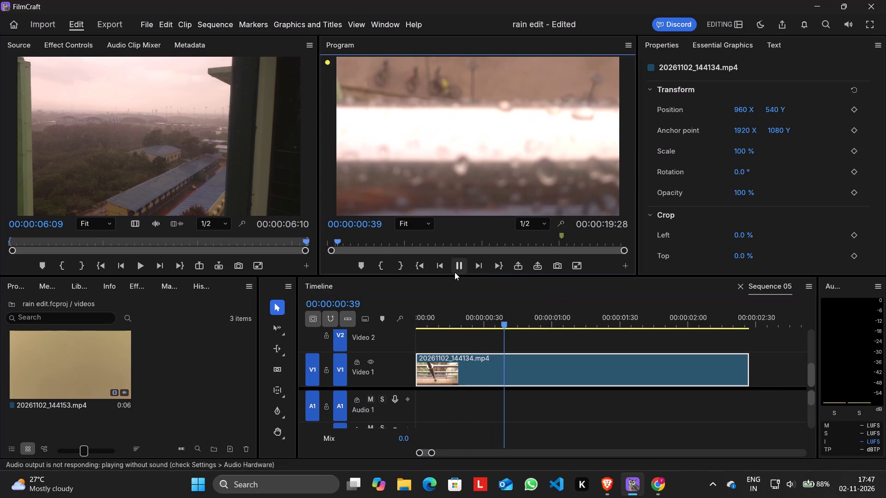
pyautogui.click(455, 272)
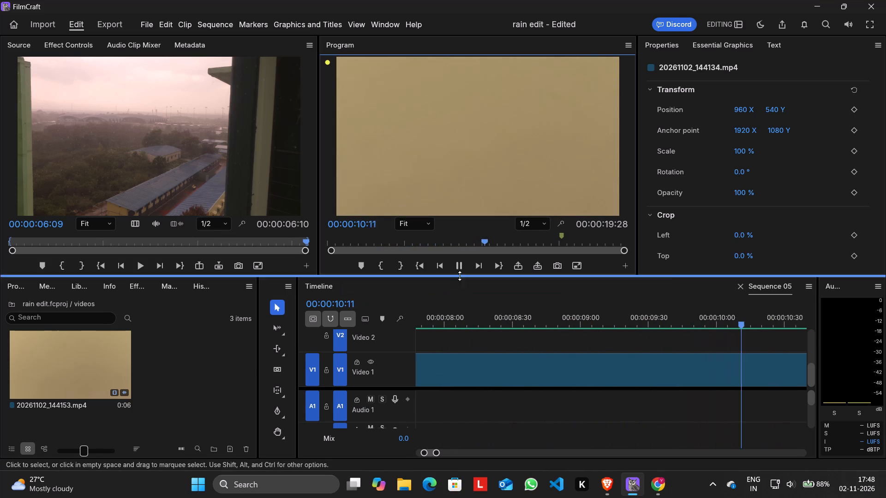
pyautogui.click(458, 268)
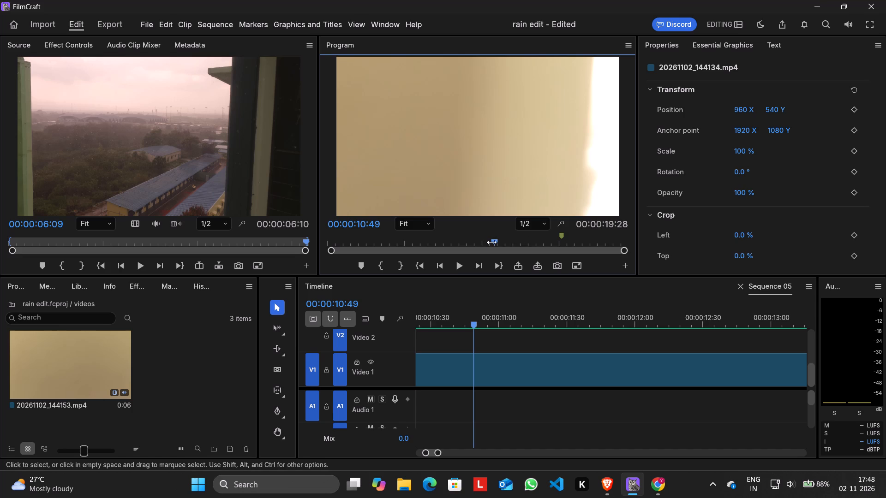
pyautogui.moveTo(491, 242); pyautogui.dragTo(554, 356)
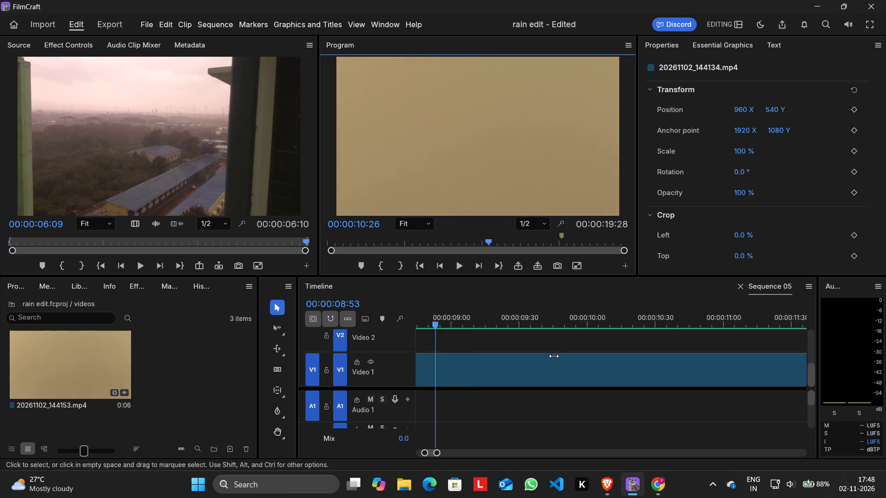
pyautogui.moveTo(554, 356); pyautogui.dragTo(557, 402)
# Check the speed and time interpolation settings of clip 20261102_144143.mp4 without changing them.
pyautogui.hscroll(3, 557, 402)
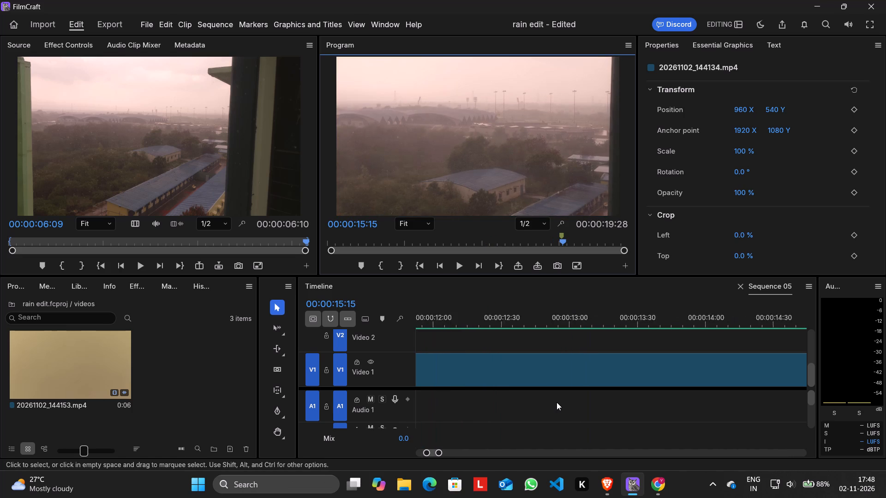
pyautogui.hscroll(10, 557, 402)
pyautogui.hscroll(-1, 557, 402)
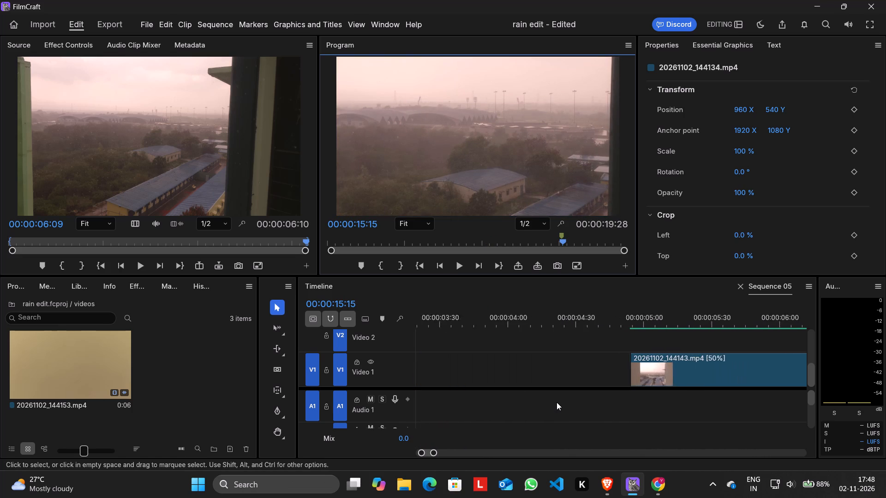
pyautogui.hscroll(-1, 557, 402)
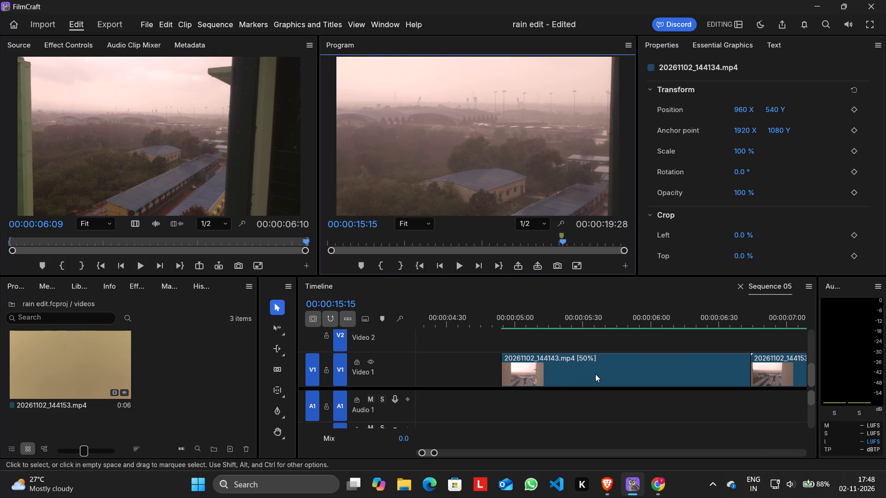
pyautogui.rightClick(595, 374)
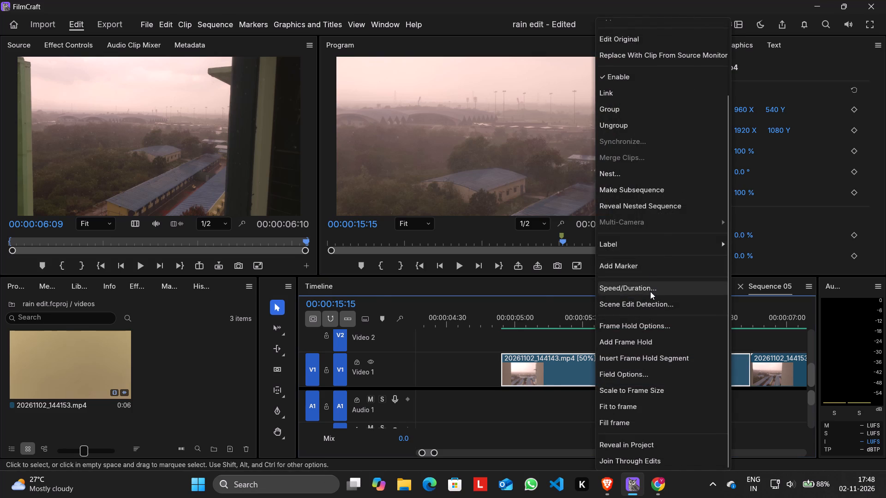
pyautogui.click(650, 291)
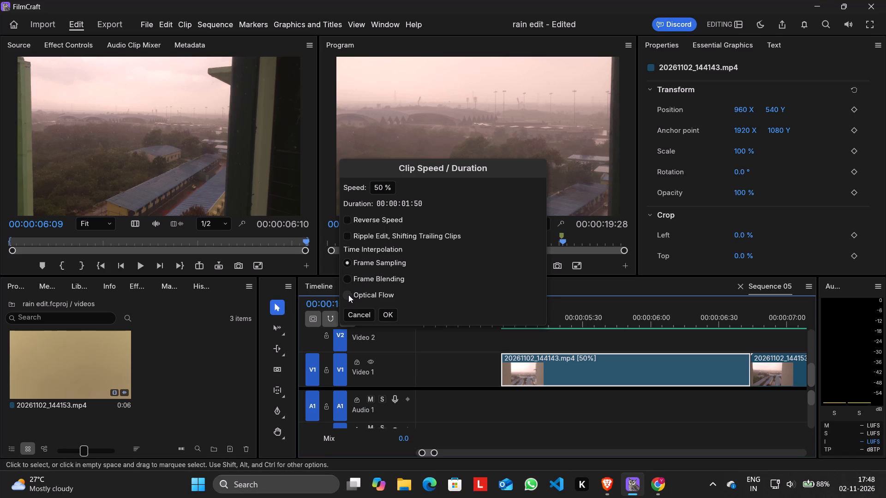
pyautogui.click(394, 189)
pyautogui.click(391, 315)
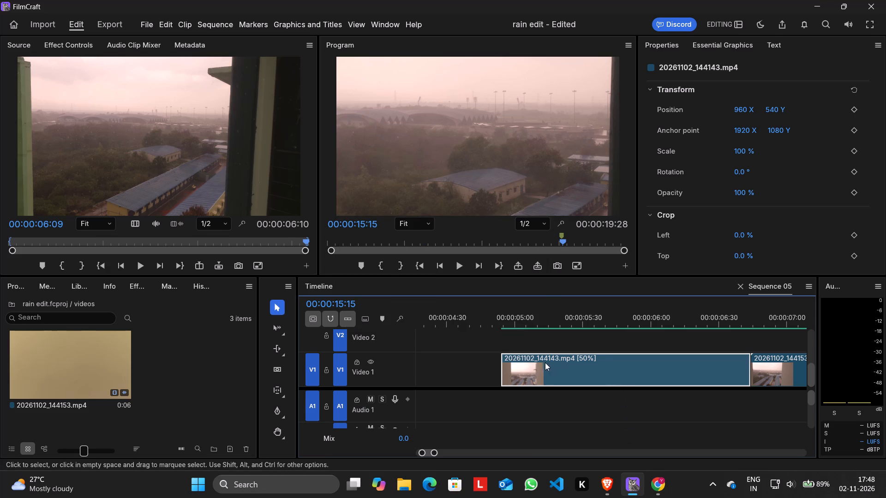
# Extend the start of clip 20261102_144143.mp4 on Video 1 back to about 00:00:03:30.
pyautogui.moveTo(501, 371); pyautogui.dragTo(491, 373)
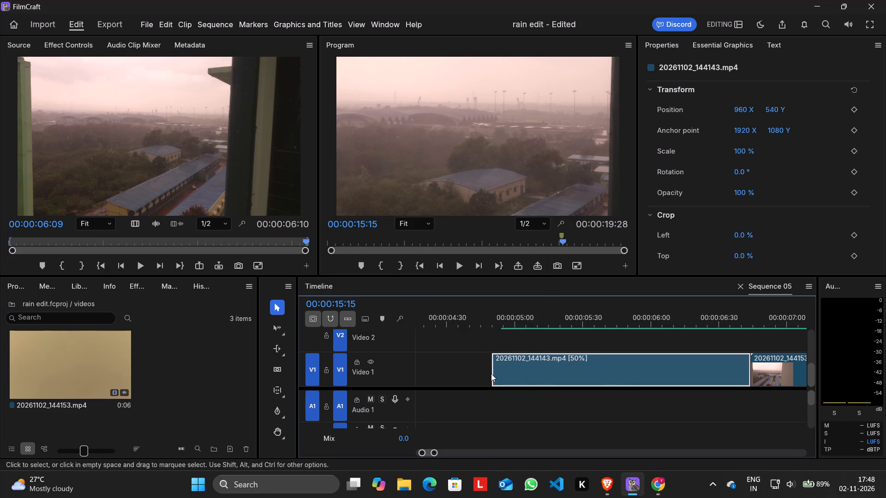
pyautogui.moveTo(491, 373); pyautogui.dragTo(423, 375)
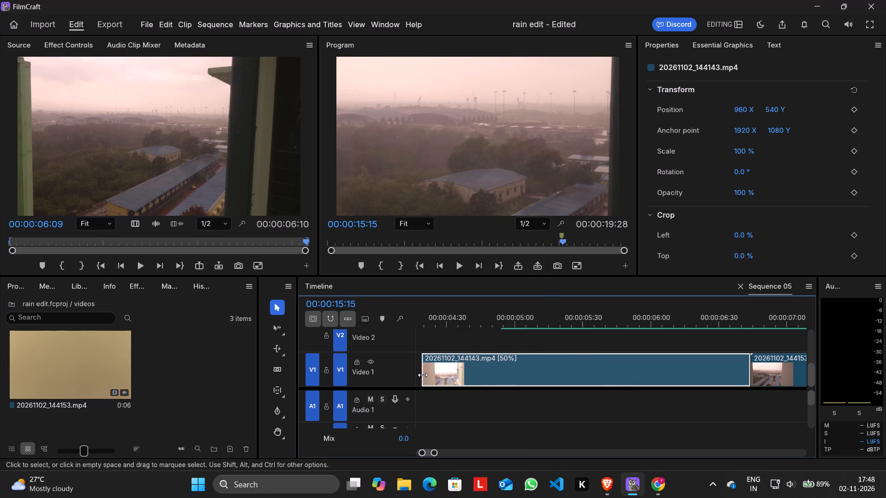
pyautogui.hscroll(4, 493, 416)
pyautogui.hscroll(-1, 493, 416)
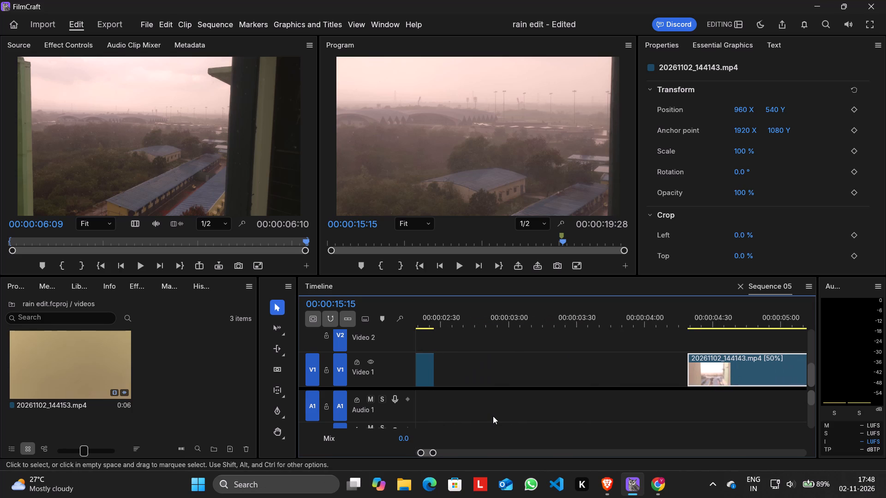
pyautogui.hscroll(-1, 493, 416)
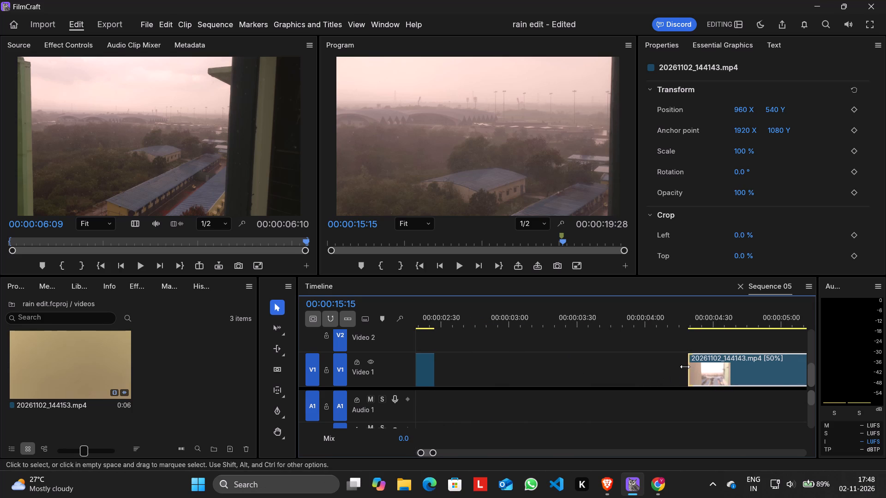
pyautogui.moveTo(688, 369); pyautogui.dragTo(630, 369)
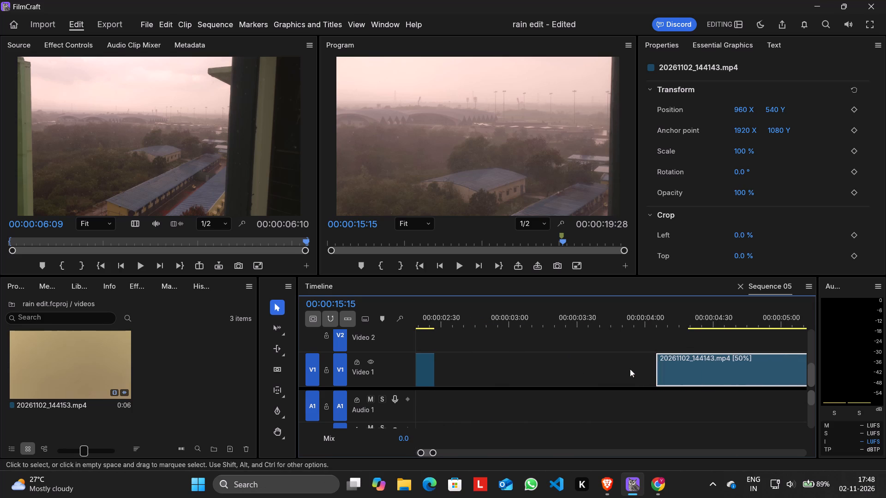
pyautogui.moveTo(630, 369); pyautogui.dragTo(454, 368)
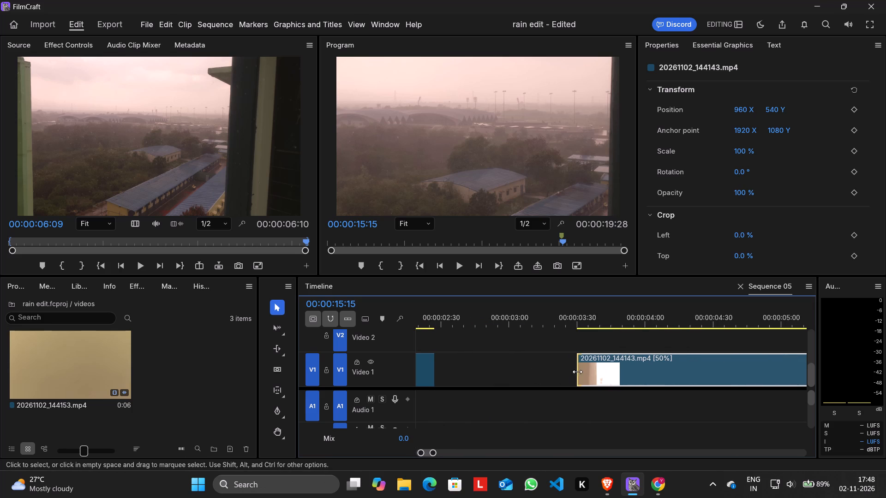
pyautogui.moveTo(575, 372); pyautogui.dragTo(561, 375)
pyautogui.moveTo(578, 373); pyautogui.dragTo(569, 372)
# Trim the end of clip 20261102_144143.mp4 back to about 00:00:05:52.
pyautogui.hscroll(-3, 633, 400)
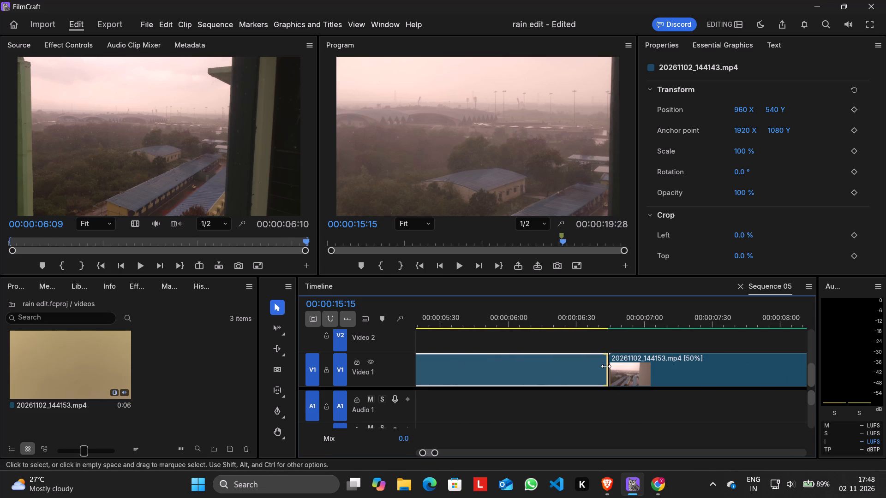
pyautogui.moveTo(606, 366); pyautogui.dragTo(491, 351)
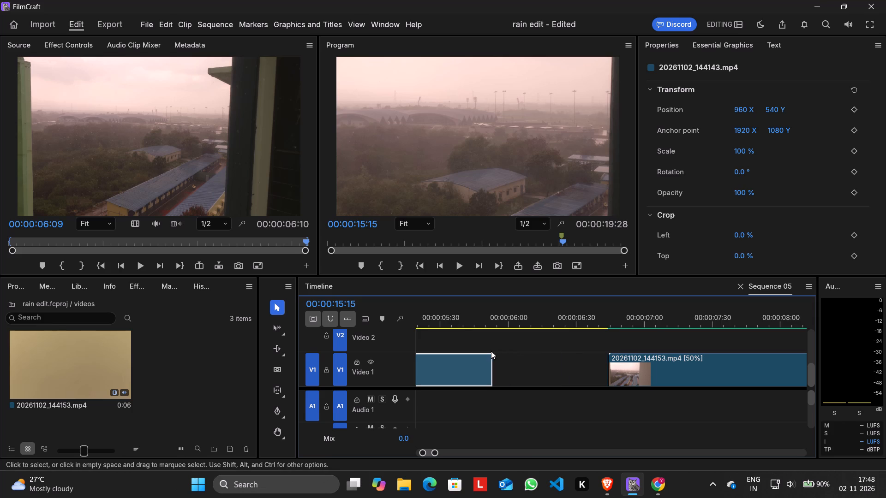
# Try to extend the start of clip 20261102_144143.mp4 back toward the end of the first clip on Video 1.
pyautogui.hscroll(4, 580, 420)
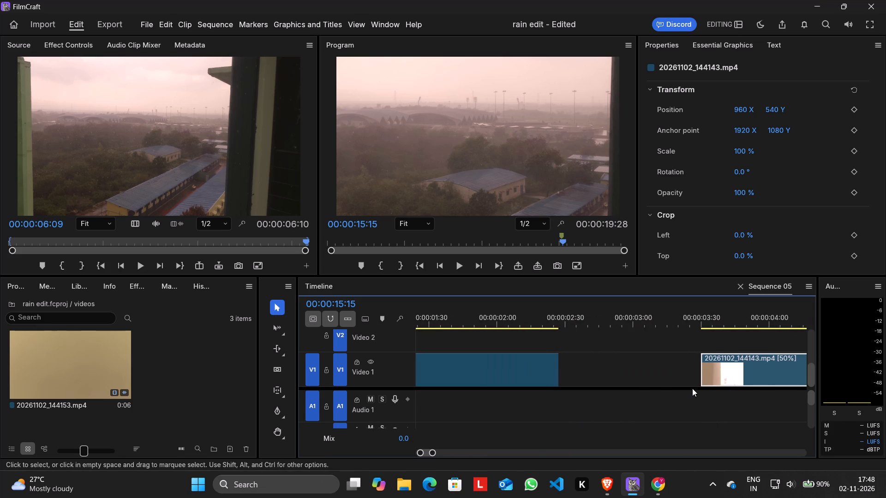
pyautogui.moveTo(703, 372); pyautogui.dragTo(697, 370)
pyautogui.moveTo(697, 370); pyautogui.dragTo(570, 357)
# Delete the render files of Sequence 05.
pyautogui.click(223, 20)
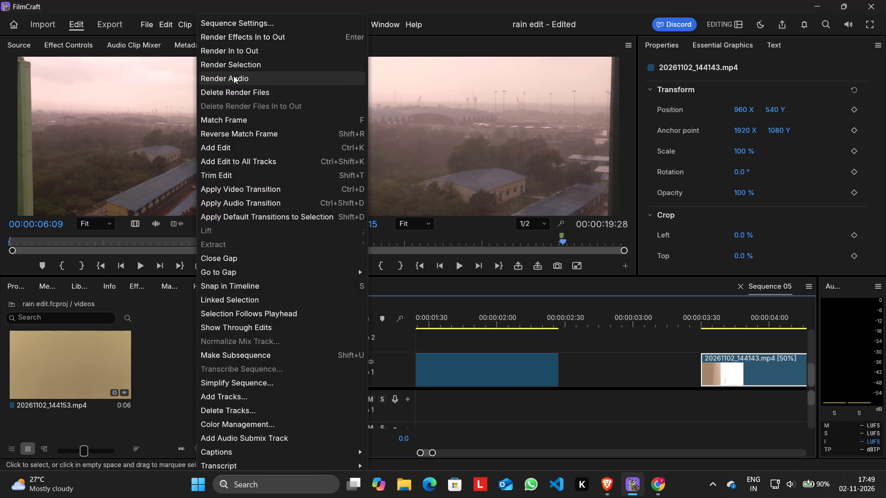
pyautogui.click(234, 92)
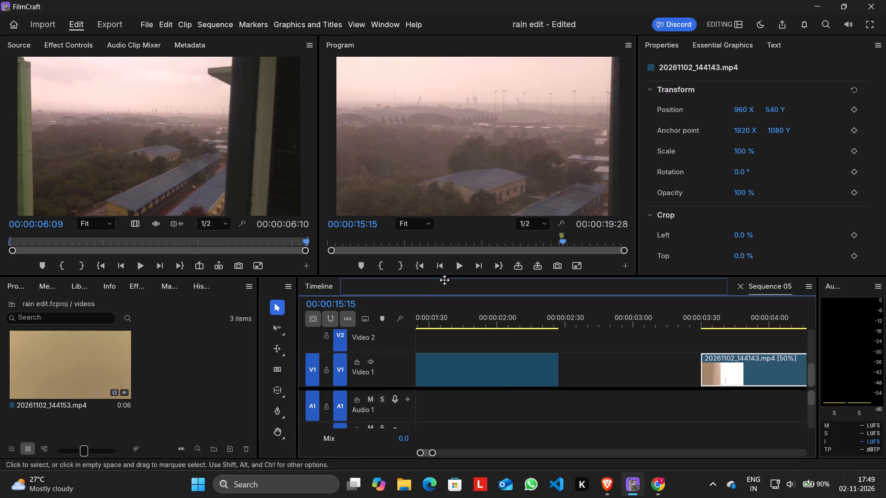
# Play Sequence 05 without its render files and pause in the third clip at 00:00:10:22 to judge the motion.
pyautogui.hscroll(3, 512, 361)
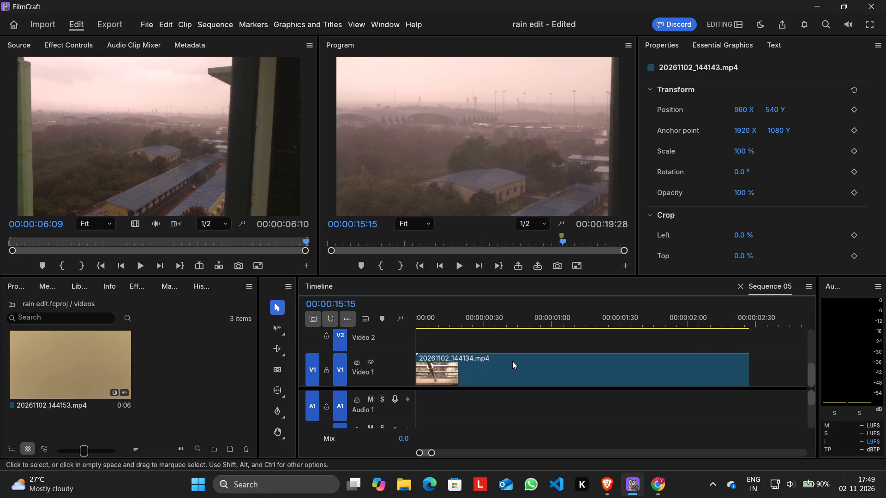
pyautogui.hscroll(6, 512, 361)
pyautogui.click(461, 275)
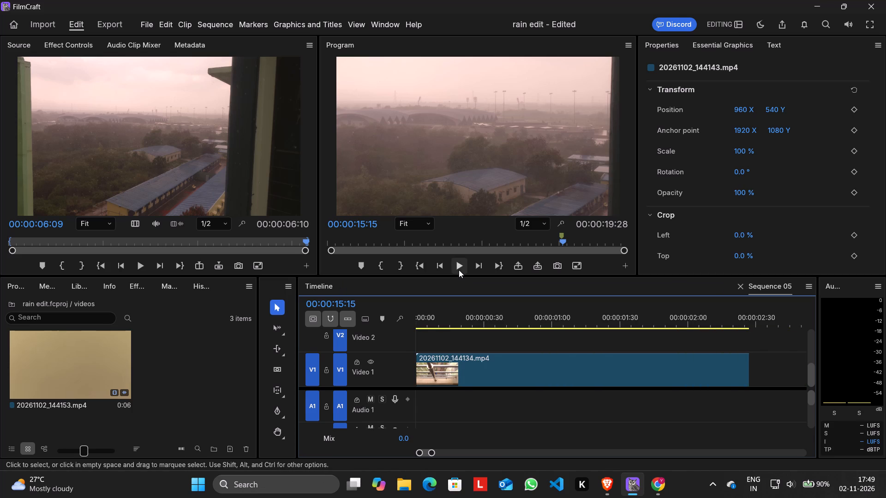
pyautogui.click(459, 269)
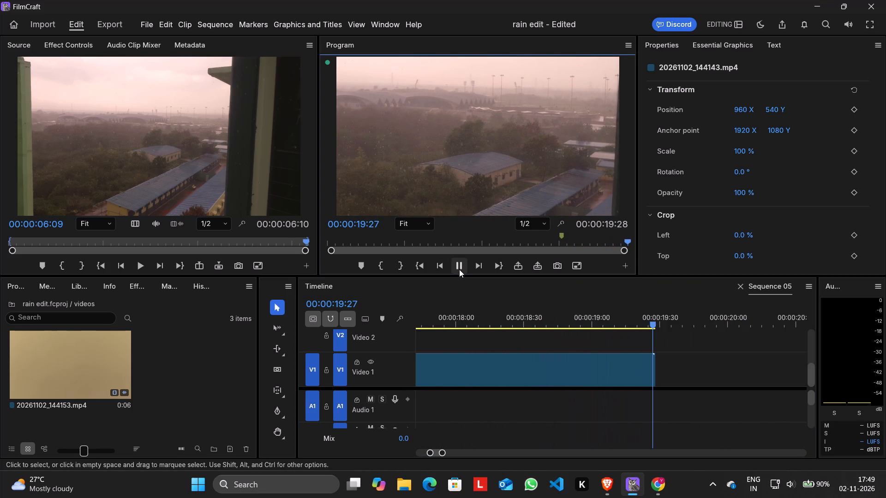
pyautogui.click(459, 269)
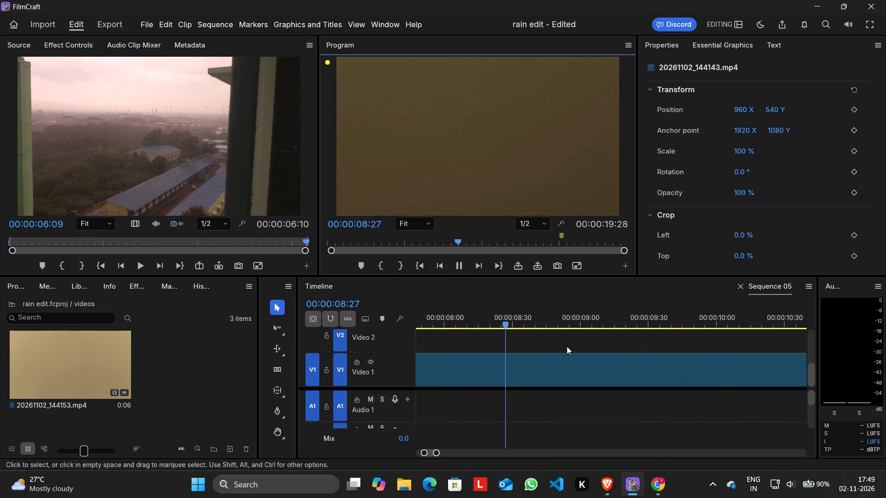
pyautogui.click(454, 268)
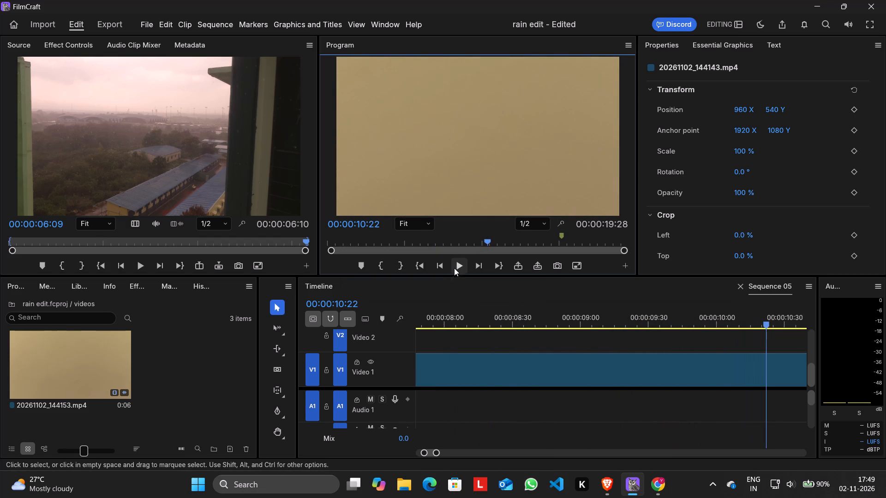
# Move clip 20261102_144143.mp4 earlier on Video 1 so that it butts against the end of clip 20261102_144134.mp4.
pyautogui.hscroll(6, 481, 384)
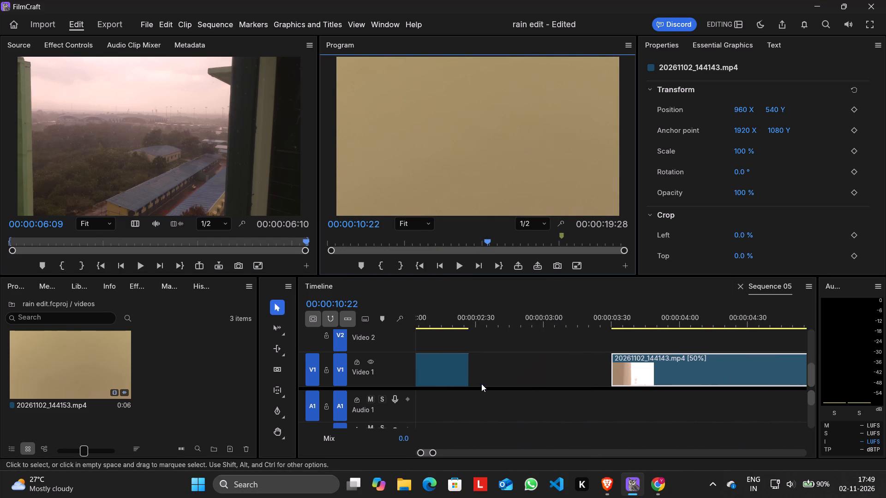
pyautogui.moveTo(690, 373); pyautogui.dragTo(661, 375)
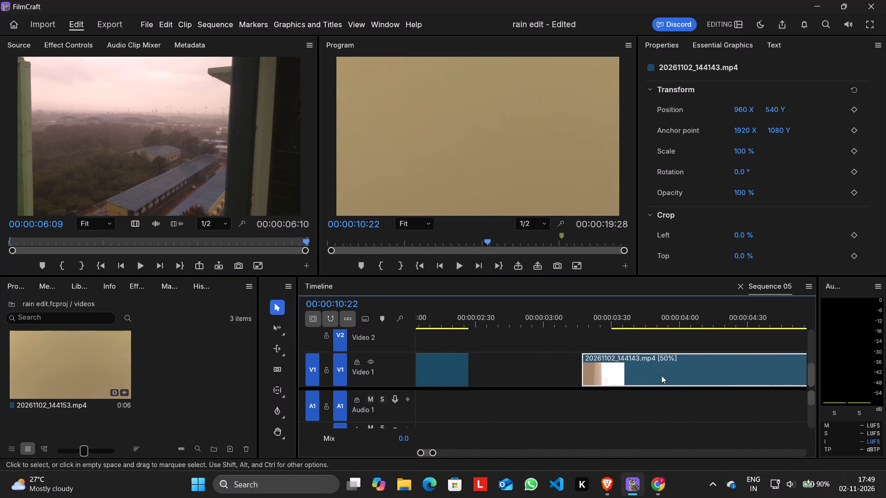
pyautogui.moveTo(661, 375); pyautogui.dragTo(550, 375)
# Move clip 20261102_144153.mp4 earlier on Video 1 to butt against the end of clip 20261102_144143.mp4, at about 00:00:04:50.
pyautogui.hscroll(-1, 646, 450)
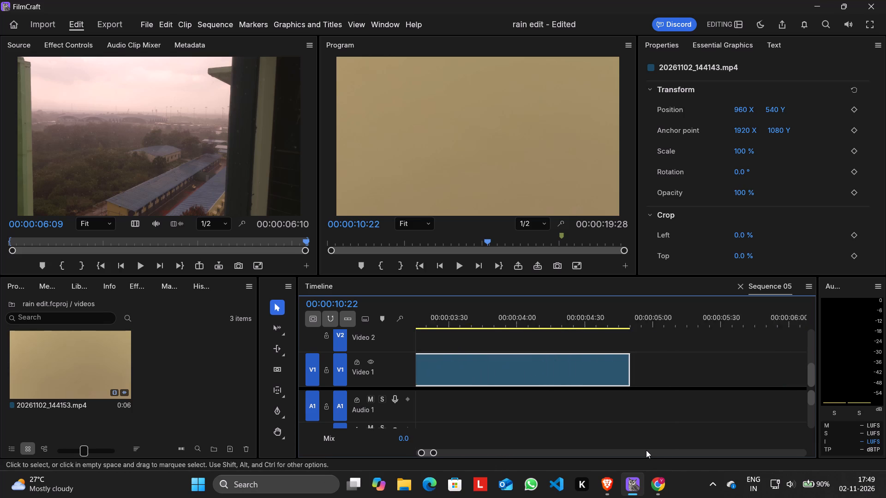
pyautogui.hscroll(-3, 646, 450)
pyautogui.moveTo(716, 366); pyautogui.dragTo(471, 353)
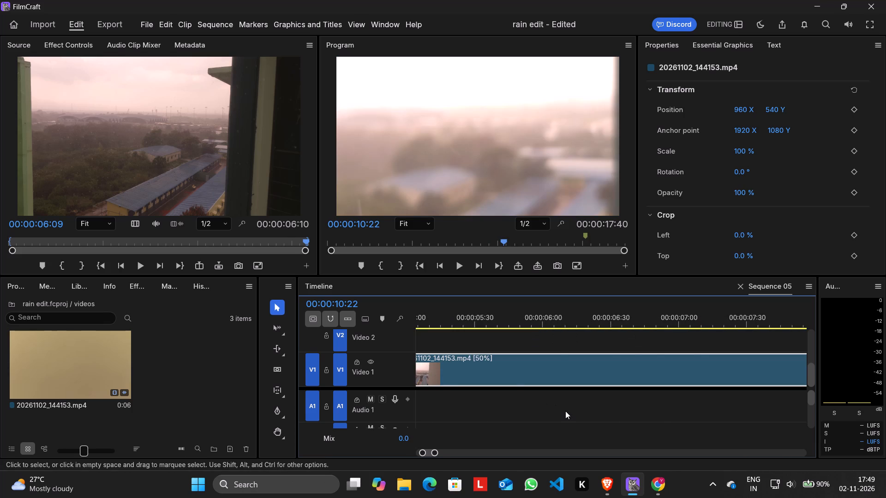
pyautogui.hscroll(2, 565, 411)
pyautogui.moveTo(683, 368); pyautogui.dragTo(674, 368)
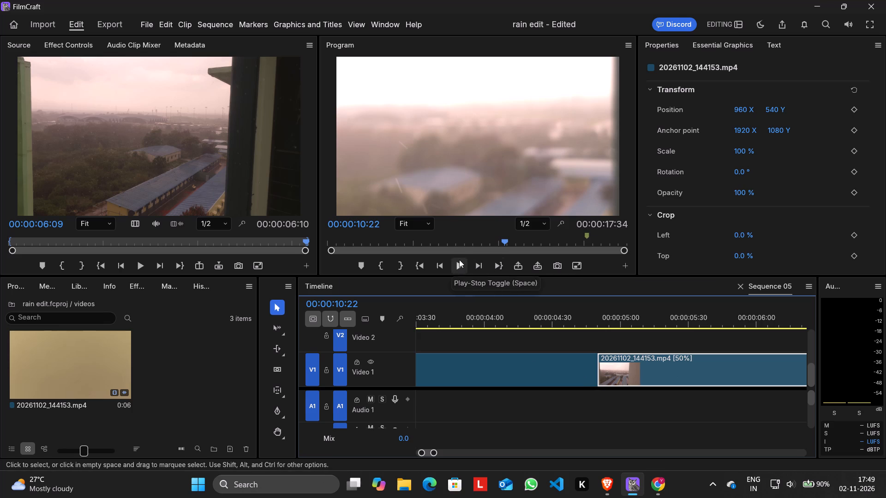
# Play back the closed-up Sequence 05 through the second and third clips, stopping at 00:00:08:48.
pyautogui.click(459, 261)
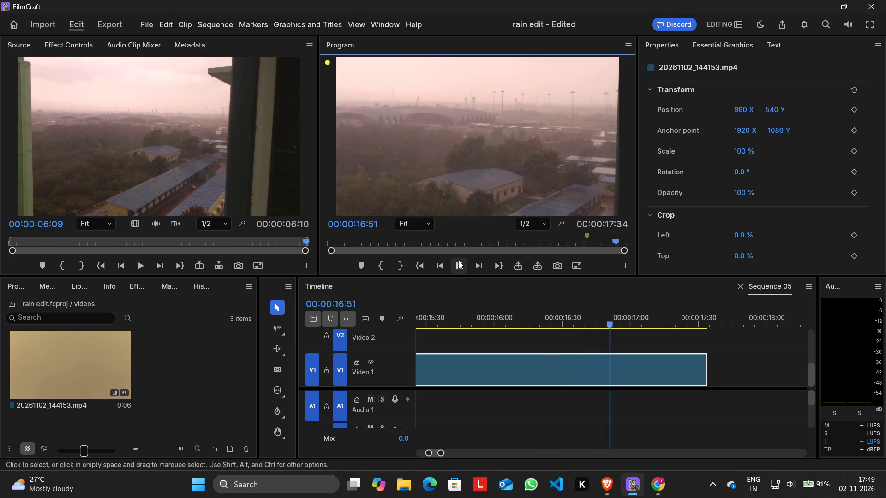
pyautogui.press('space')
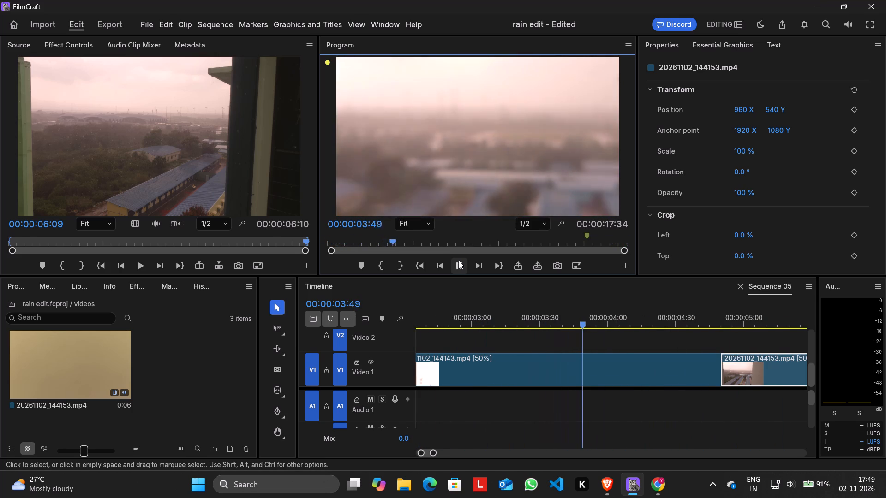
pyautogui.press('Left')
pyautogui.press('Left')
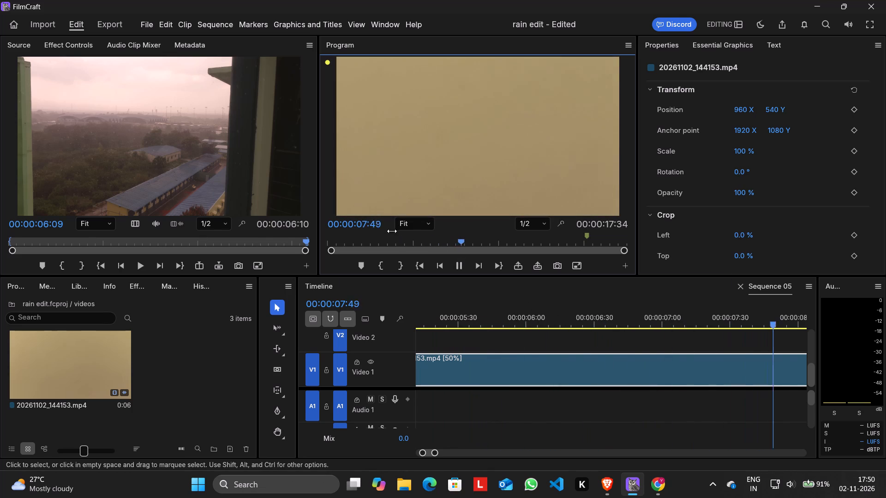
pyautogui.click(478, 239)
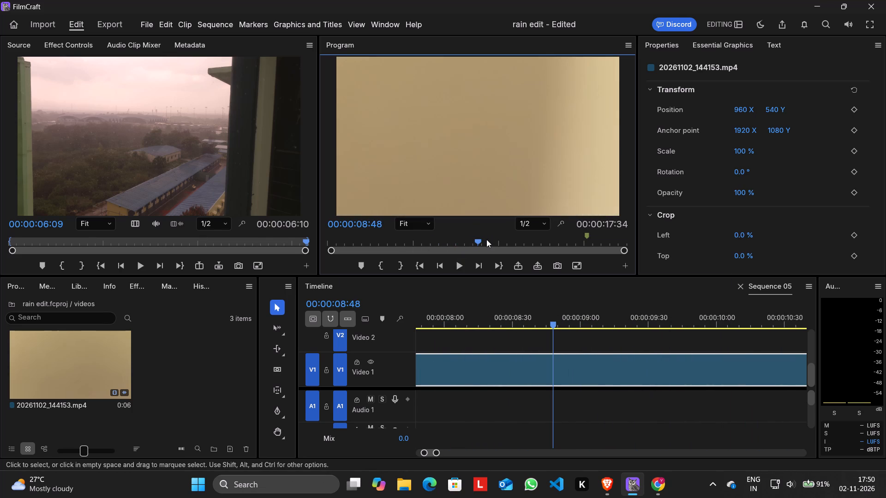
# Play Sequence 05 from its start twice, pausing in the second clip each time to review the first cut.
pyautogui.moveTo(480, 242); pyautogui.dragTo(284, 227)
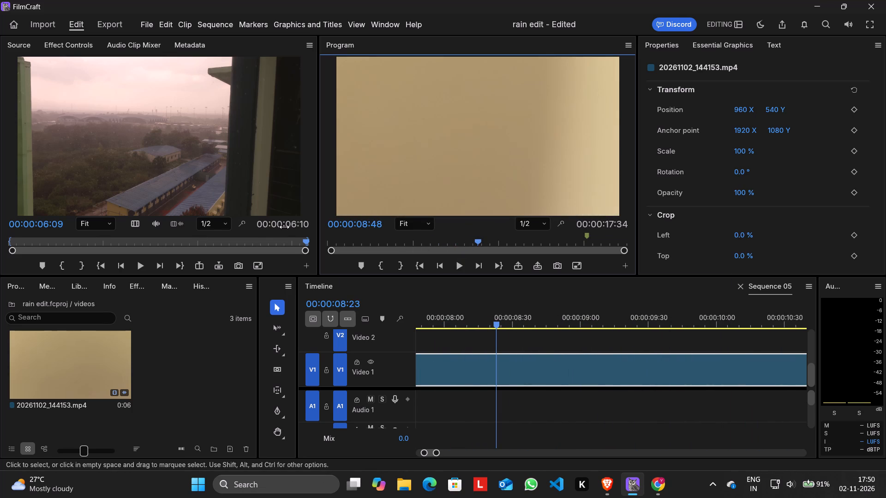
pyautogui.moveTo(284, 227); pyautogui.dragTo(323, 245)
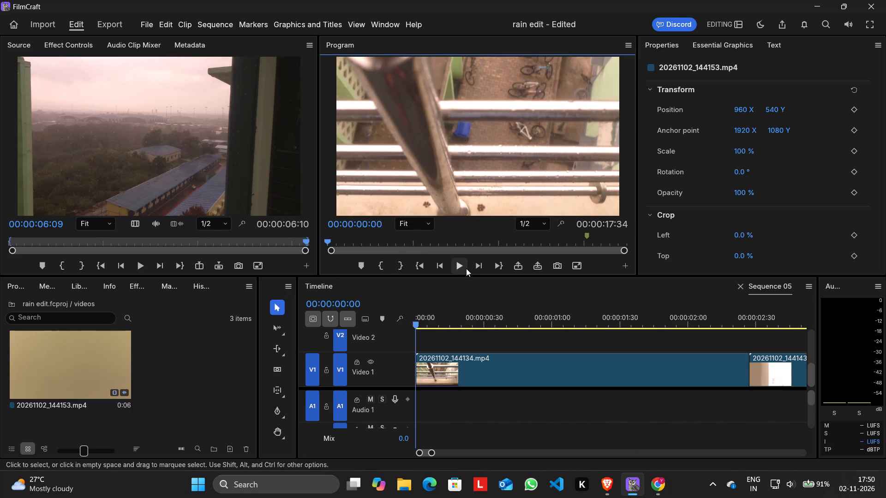
pyautogui.click(466, 268)
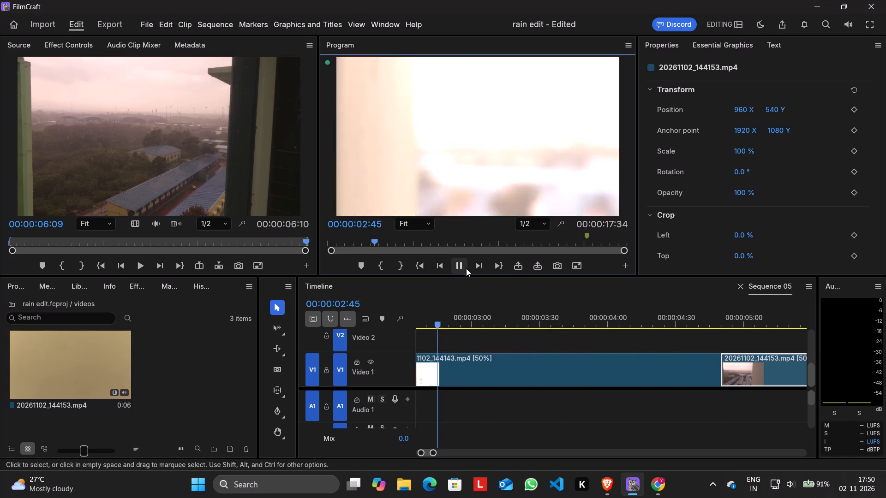
pyautogui.click(461, 266)
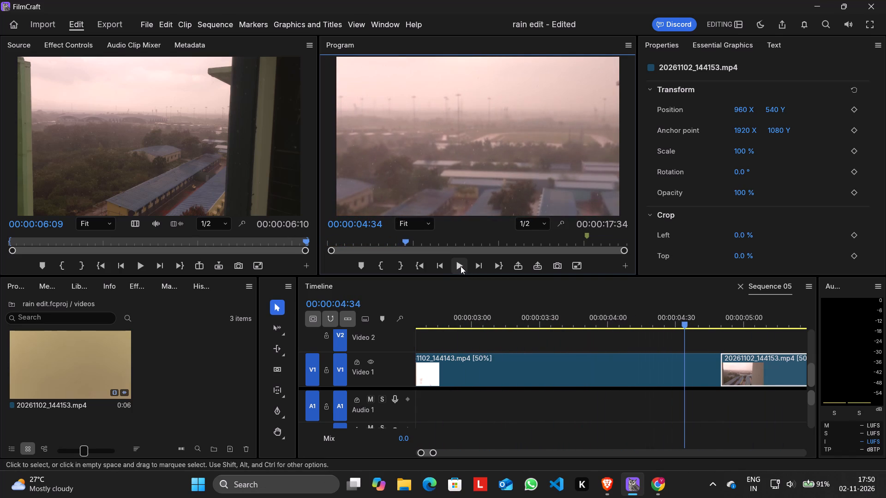
pyautogui.moveTo(406, 240); pyautogui.dragTo(310, 243)
pyautogui.moveTo(310, 243); pyautogui.dragTo(302, 243)
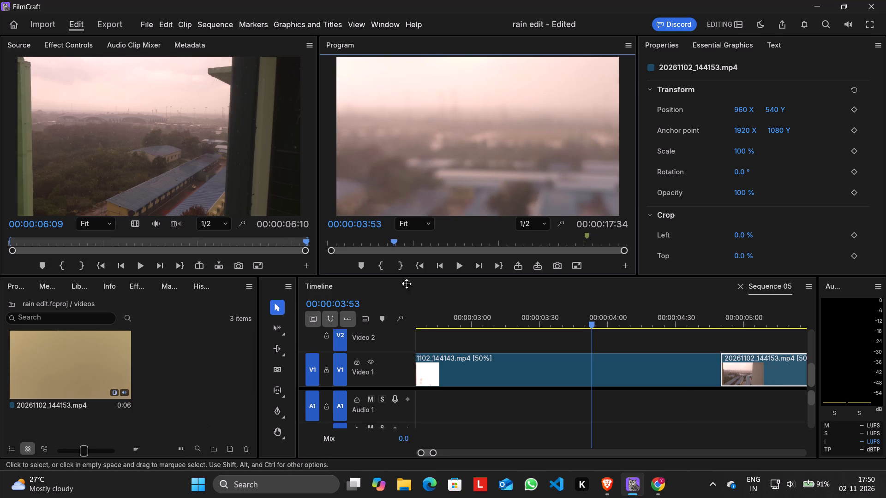
pyautogui.moveTo(393, 242); pyautogui.dragTo(333, 249)
pyautogui.moveTo(333, 249); pyautogui.dragTo(257, 247)
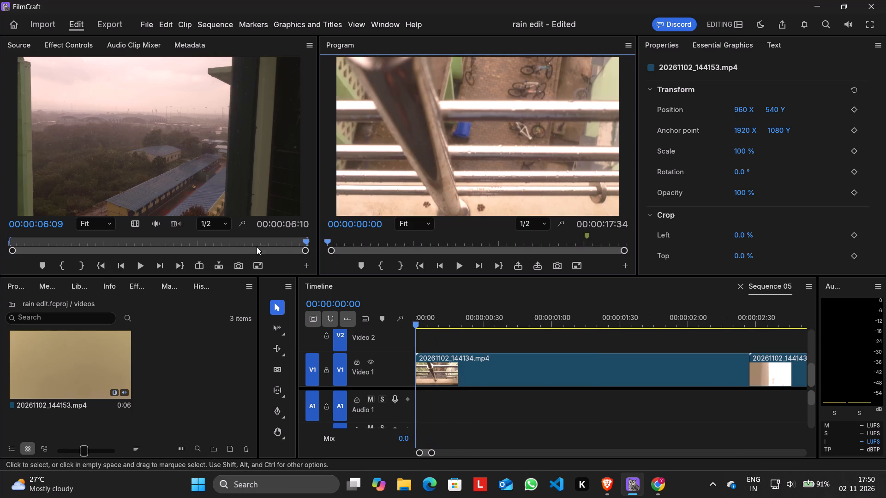
pyautogui.click(459, 263)
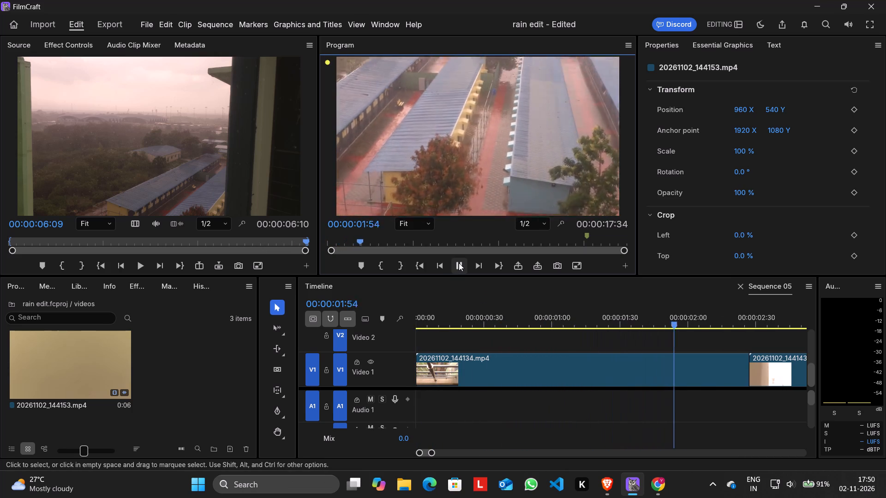
pyautogui.click(459, 263)
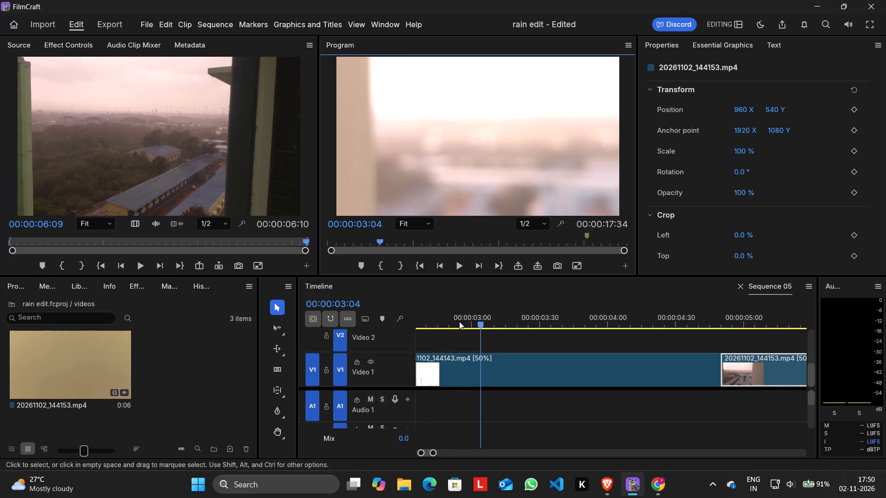
# Trim the end of clip 20261102_144134.mp4 on Video 1 back to about 00:00:02:24.
pyautogui.hscroll(20, 459, 320)
pyautogui.hscroll(2, 459, 320)
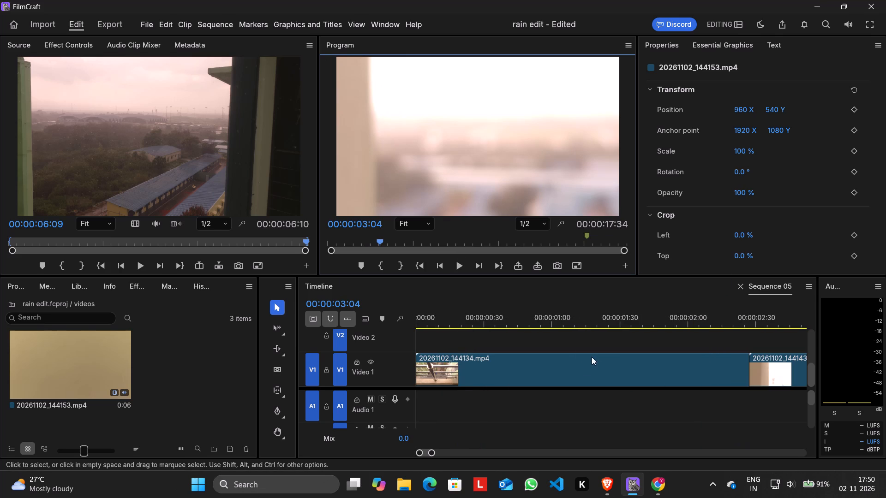
pyautogui.click(716, 362)
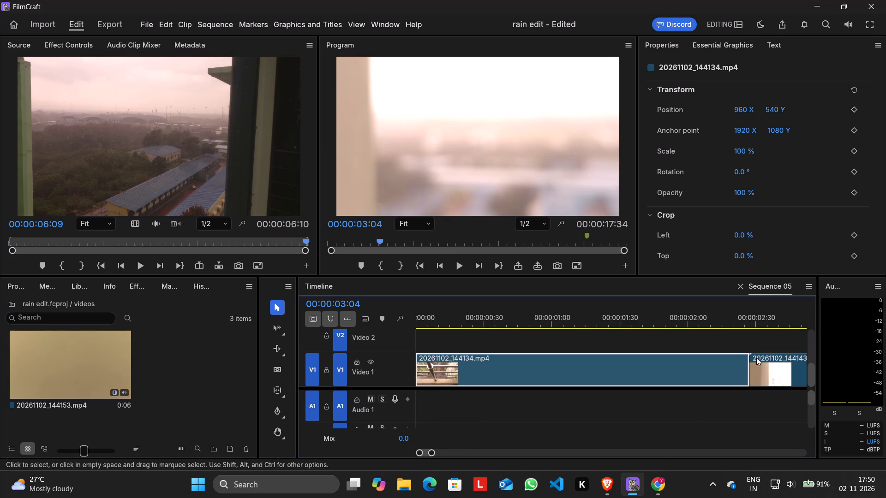
pyautogui.moveTo(748, 365); pyautogui.dragTo(778, 365)
pyautogui.moveTo(778, 365); pyautogui.dragTo(741, 369)
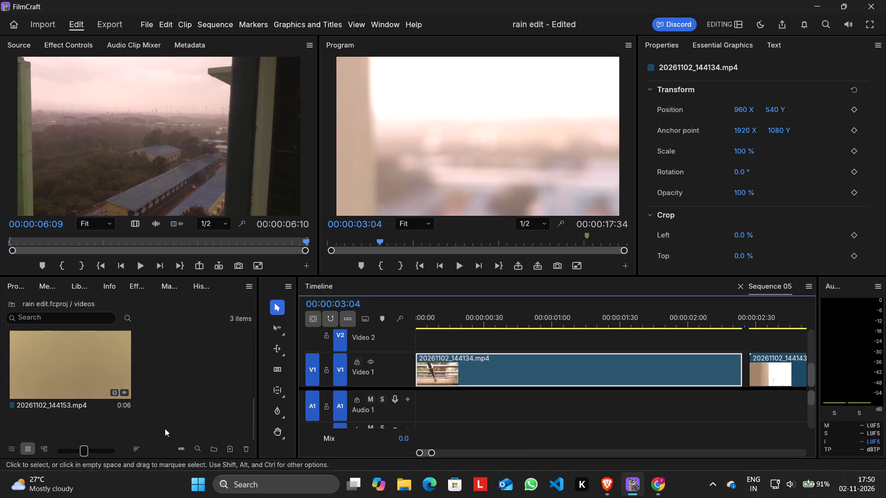
# Open Sequence 01 from the project's root bin and play it from the start to its end.
pyautogui.scroll(-1, 122, 395)
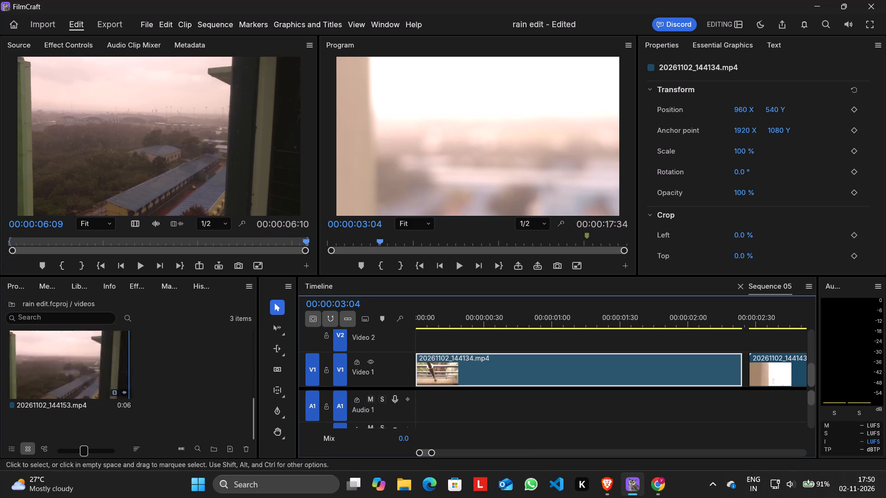
pyautogui.click(11, 305)
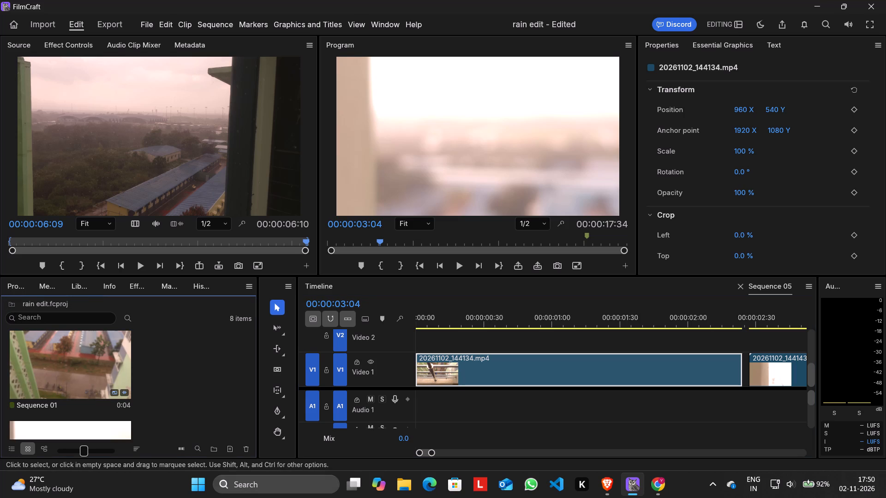
pyautogui.scroll(3, 179, 413)
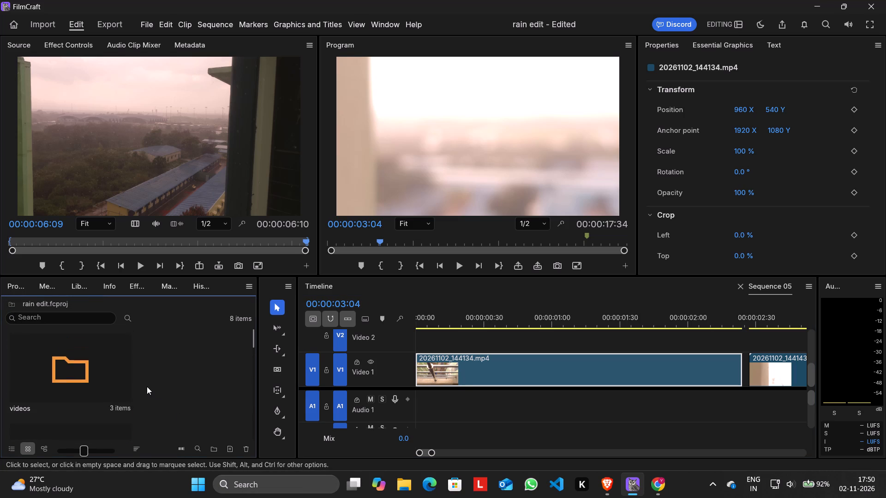
pyautogui.scroll(-2, 147, 389)
pyautogui.doubleClick(87, 379)
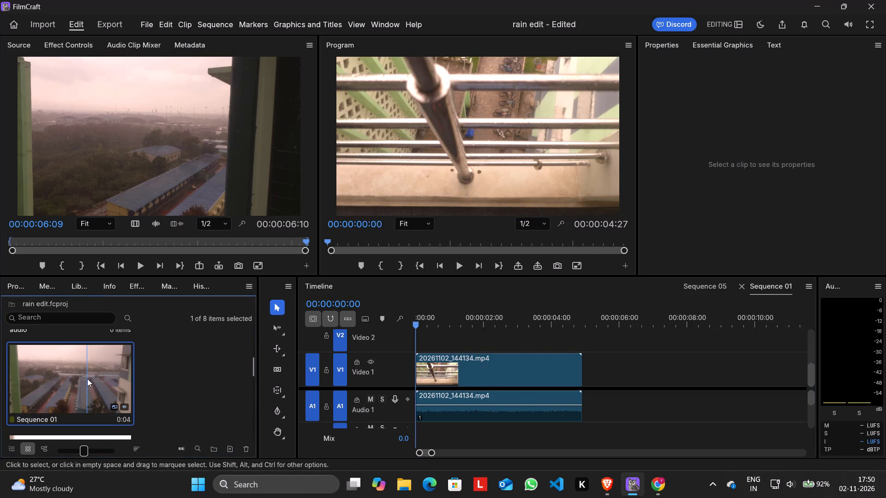
pyautogui.hscroll(20, 480, 378)
pyautogui.hscroll(20, 480, 378)
pyautogui.hscroll(6, 480, 378)
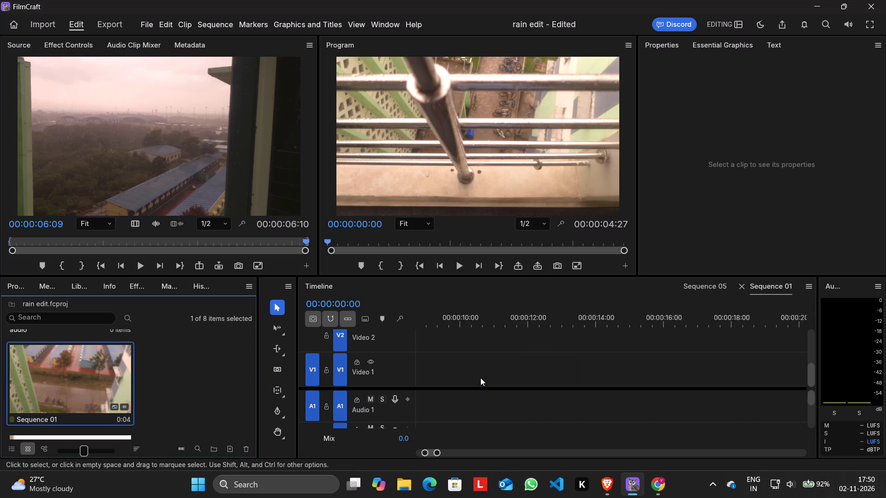
pyautogui.hscroll(20, 480, 378)
pyautogui.hscroll(19, 480, 378)
pyautogui.scroll(-2, 480, 378)
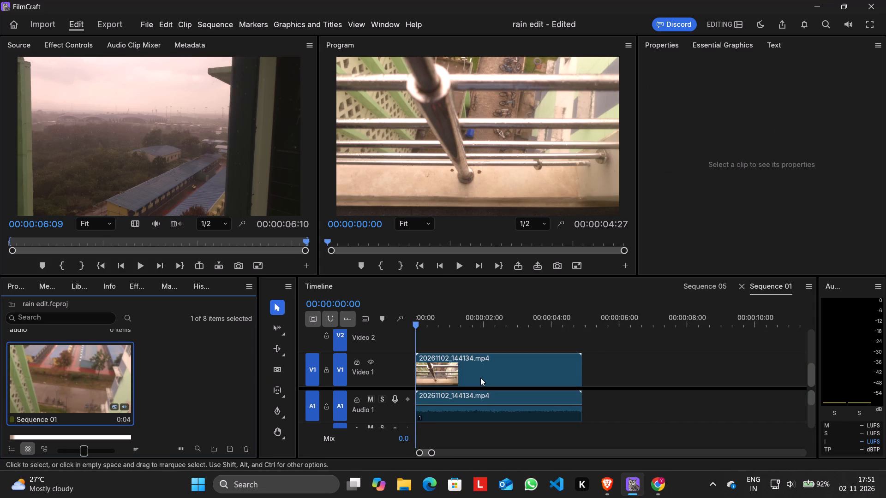
pyautogui.click(463, 267)
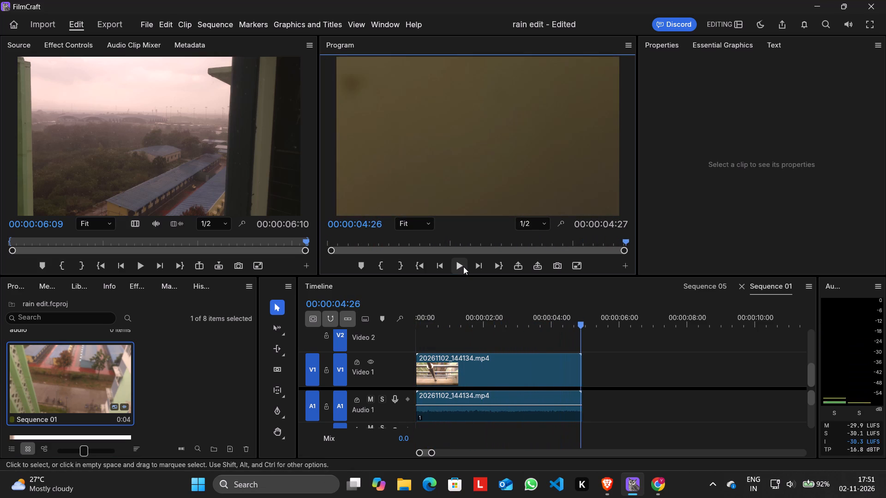
pyautogui.click(463, 267)
# In Sequence 05, replace the first Video 1 clip, 20261102_144134.mp4, with source monitor clip 20261102_144153.mp4.
pyautogui.moveTo(768, 287); pyautogui.dragTo(710, 285)
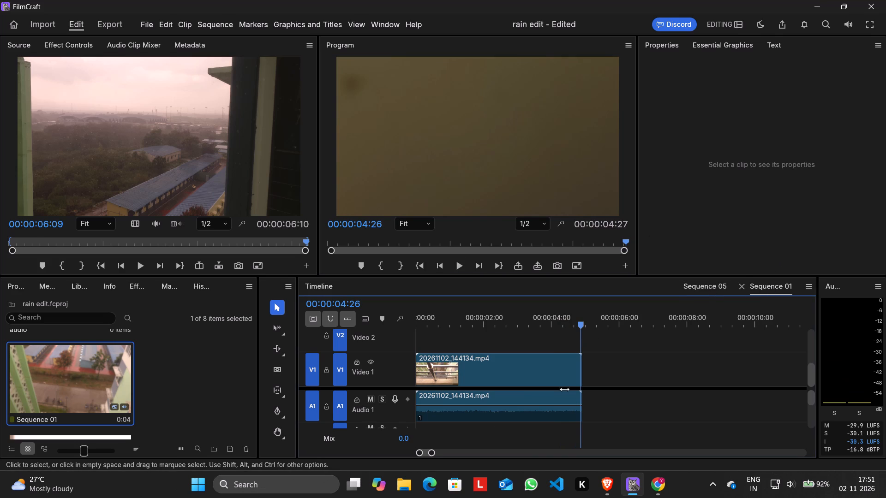
pyautogui.rightClick(445, 373)
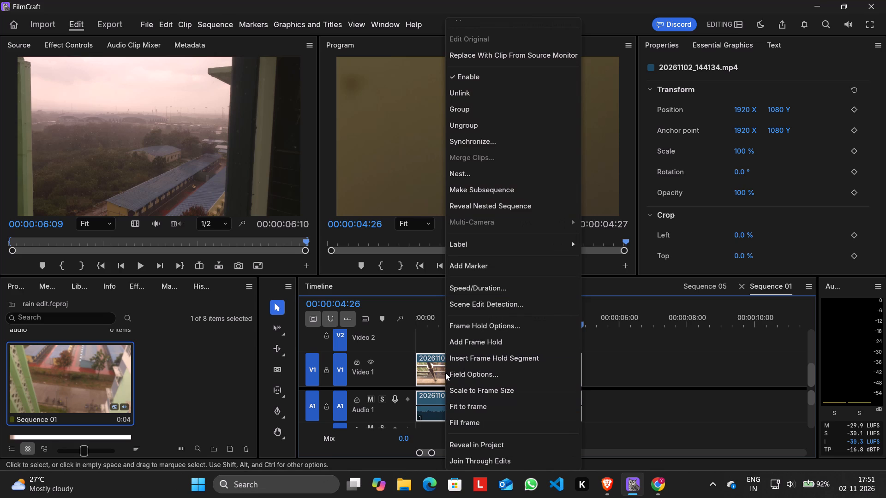
pyautogui.click(700, 289)
pyautogui.hscroll(3, 515, 379)
pyautogui.hscroll(20, 515, 379)
pyautogui.hscroll(20, 515, 379)
pyautogui.hscroll(20, 515, 379)
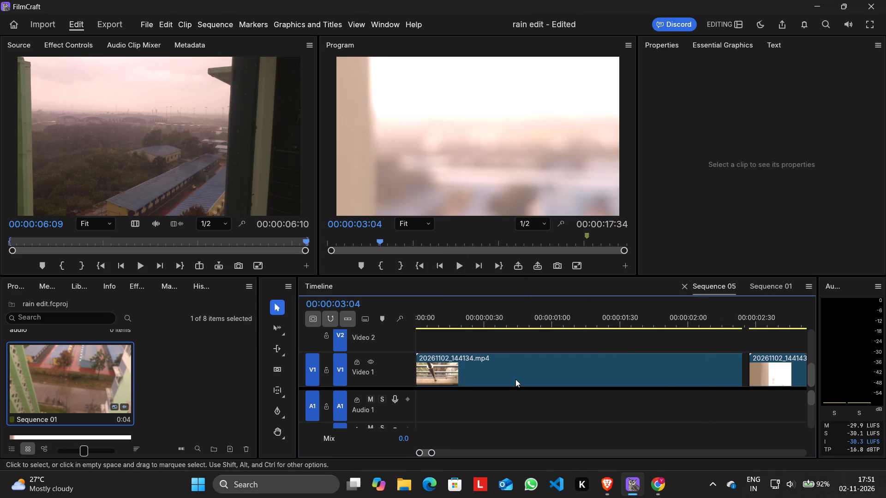
pyautogui.click(515, 379)
pyautogui.rightClick(515, 379)
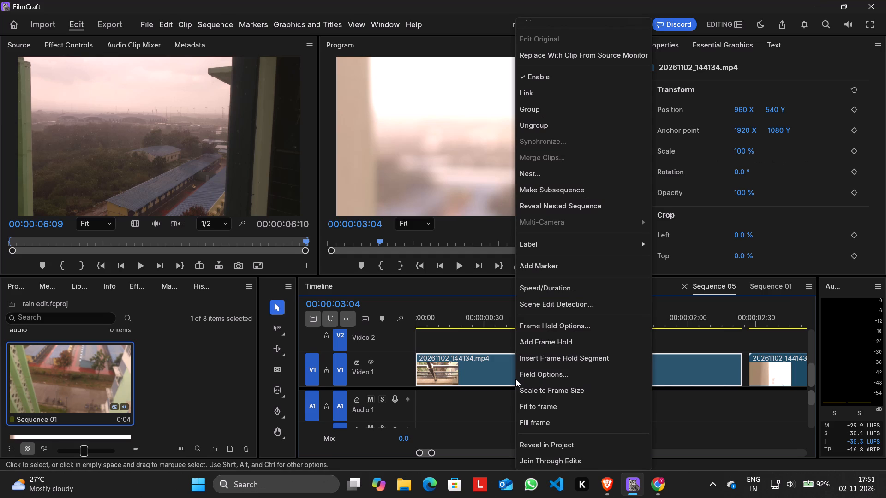
pyautogui.scroll(-5, 607, 404)
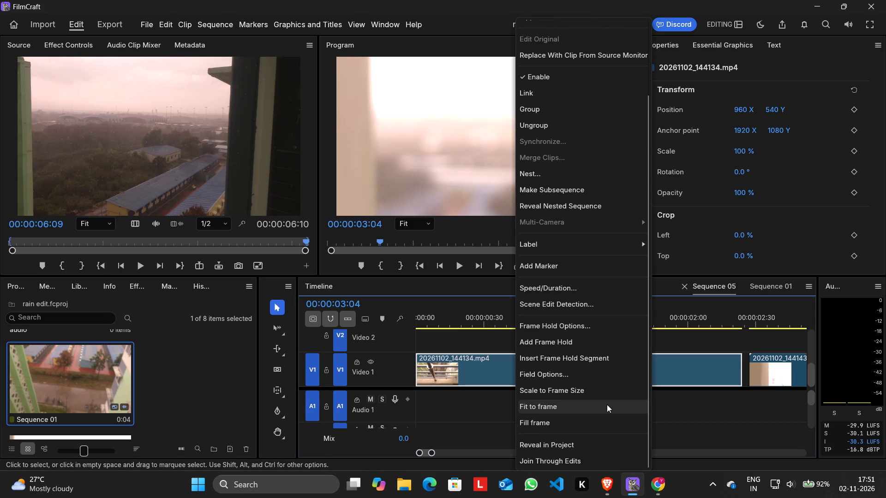
pyautogui.click(557, 49)
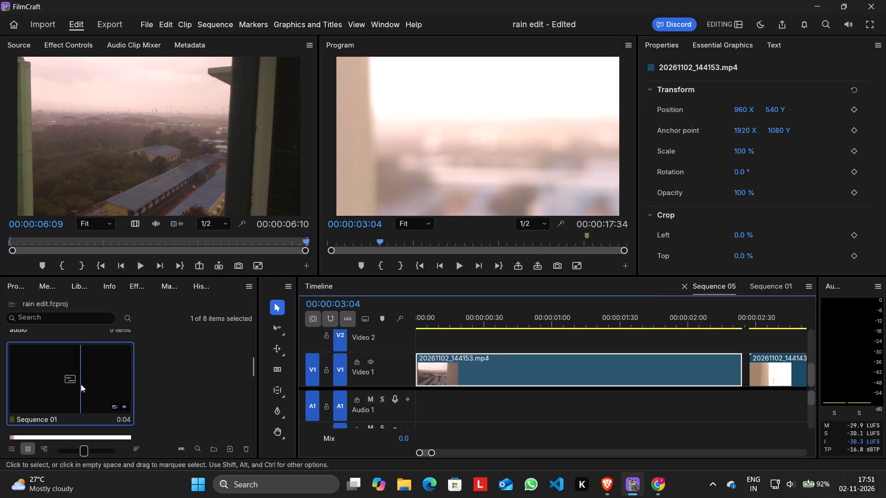
# Look at Sequence 01 again, return to Sequence 05 and open the clip options for its first Video 1 clip.
pyautogui.doubleClick(81, 384)
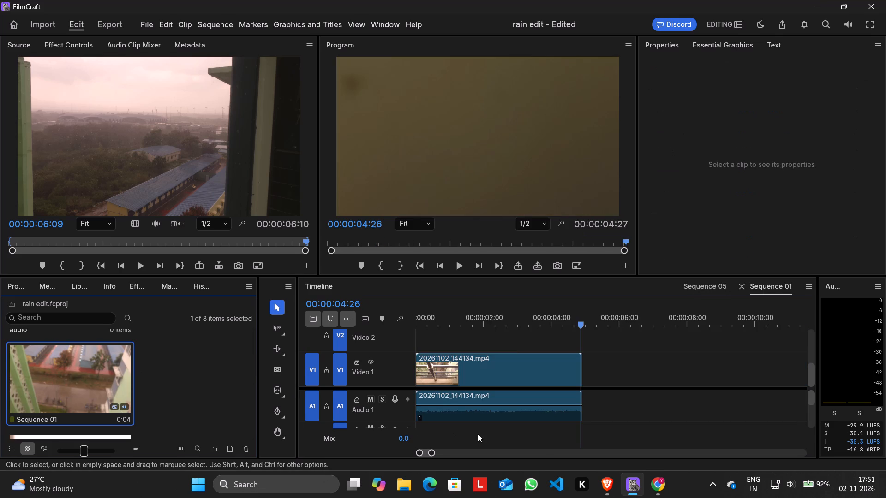
pyautogui.click(712, 286)
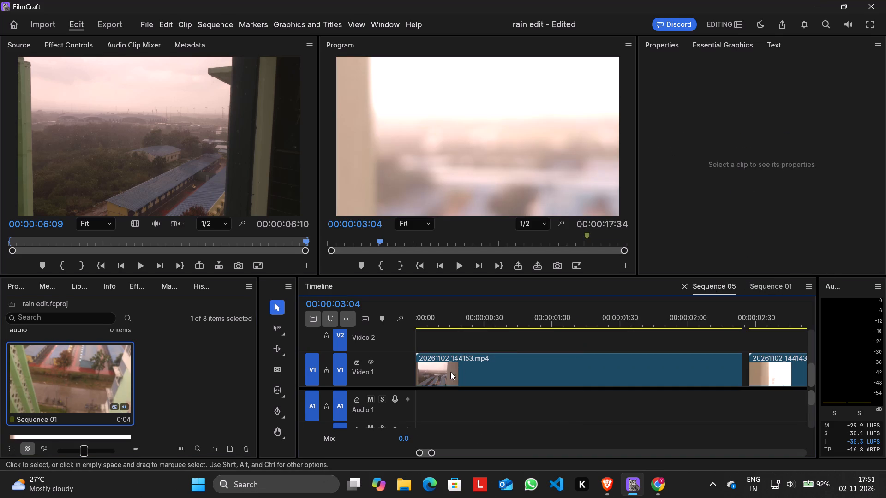
pyautogui.rightClick(435, 373)
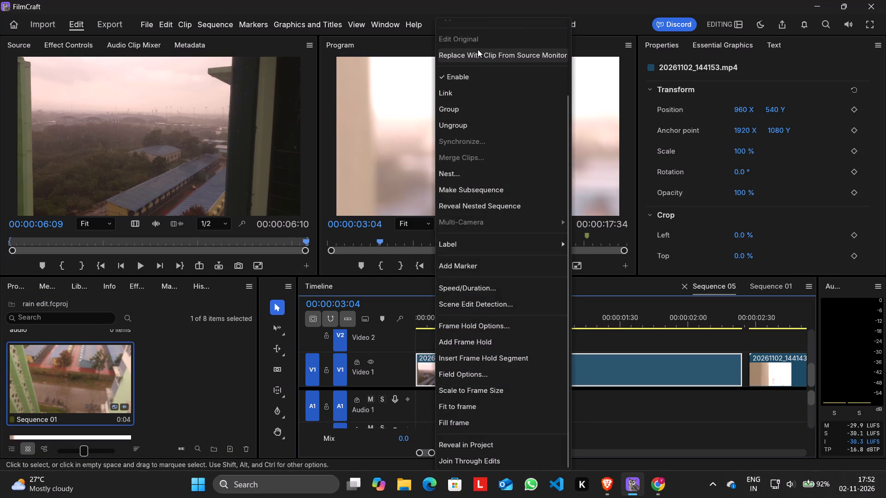
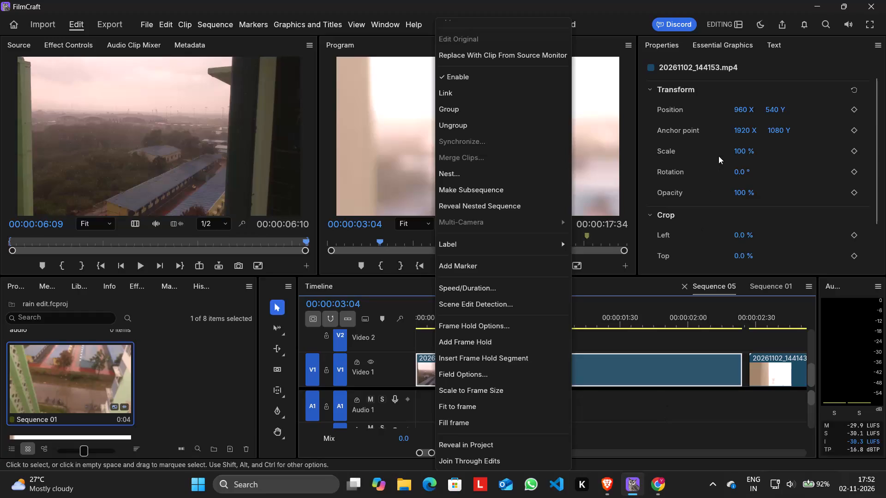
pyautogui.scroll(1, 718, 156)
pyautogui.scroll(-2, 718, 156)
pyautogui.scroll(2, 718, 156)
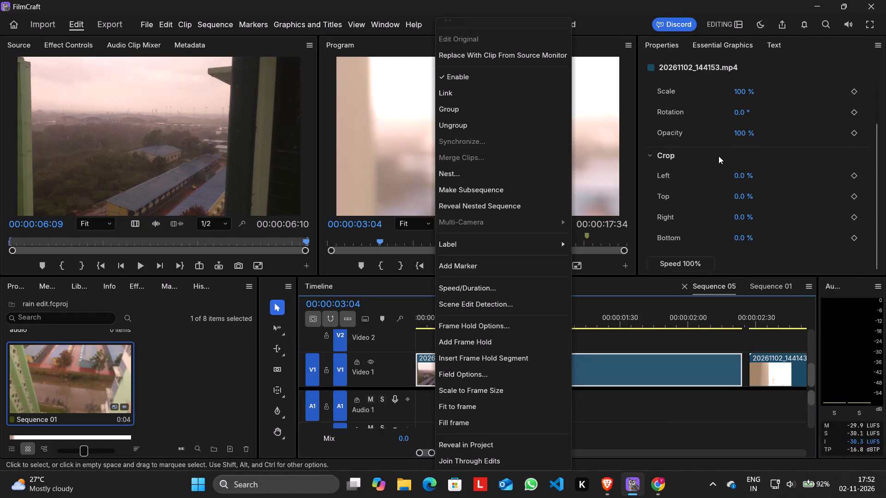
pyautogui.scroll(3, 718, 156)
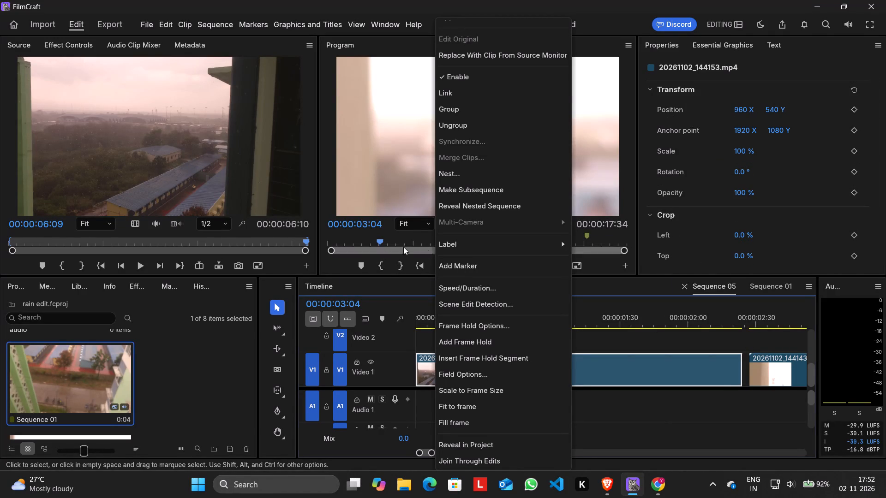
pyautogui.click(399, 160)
# Play Sequence 05 from about 00:00:02:45 to its end to review the slow-motion clips and cuts.
pyautogui.click(457, 267)
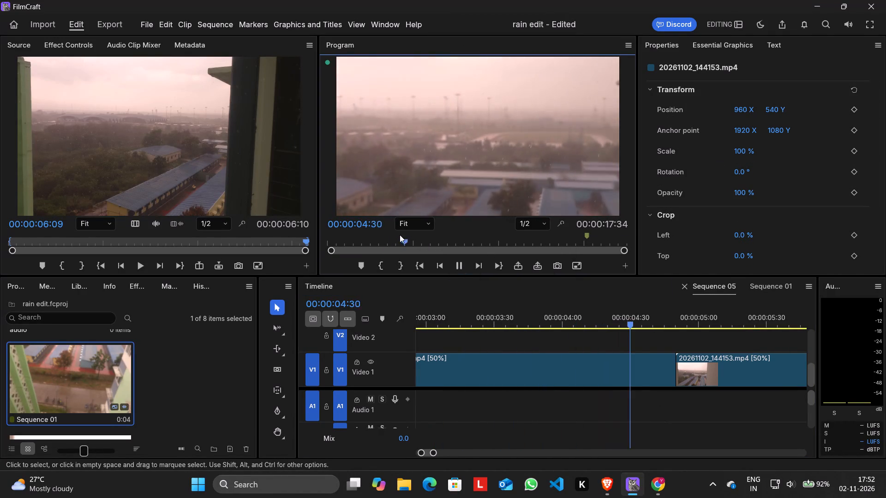
pyautogui.moveTo(417, 242); pyautogui.dragTo(276, 255)
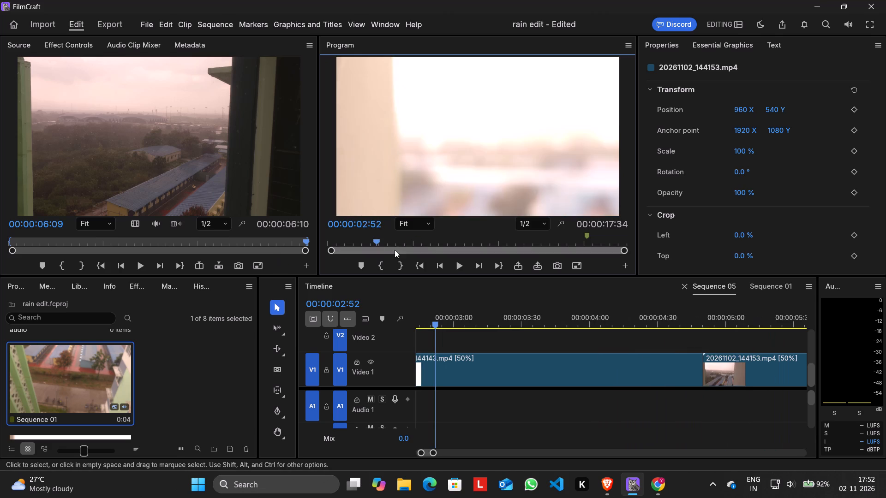
pyautogui.moveTo(378, 241); pyautogui.dragTo(324, 247)
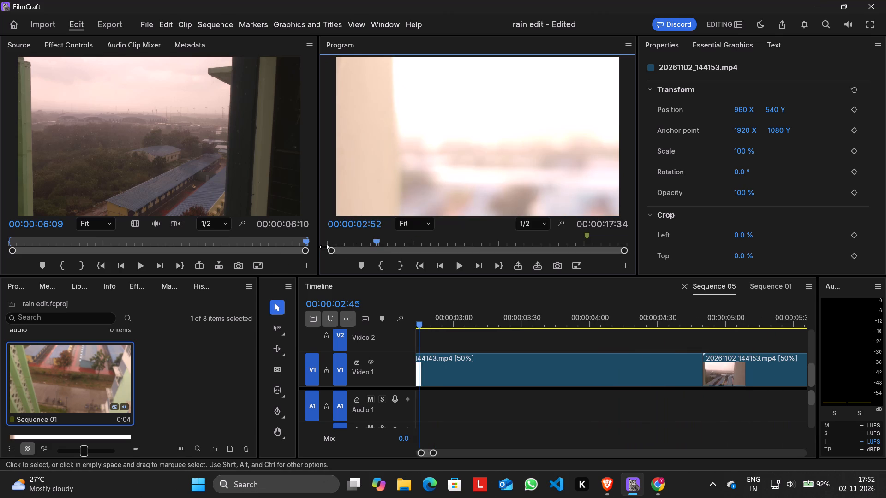
pyautogui.moveTo(324, 247); pyautogui.dragTo(325, 246)
pyautogui.click(459, 266)
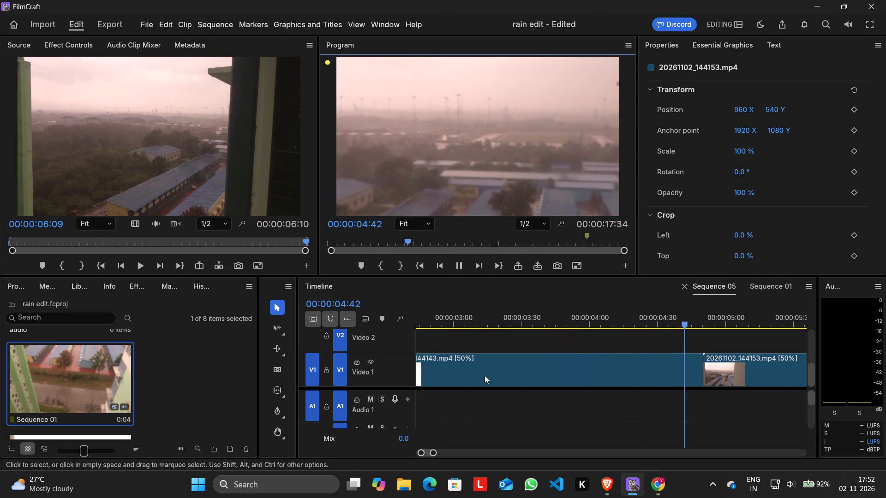
pyautogui.hscroll(5, 485, 375)
pyautogui.hscroll(20, 485, 375)
pyautogui.hscroll(10, 485, 375)
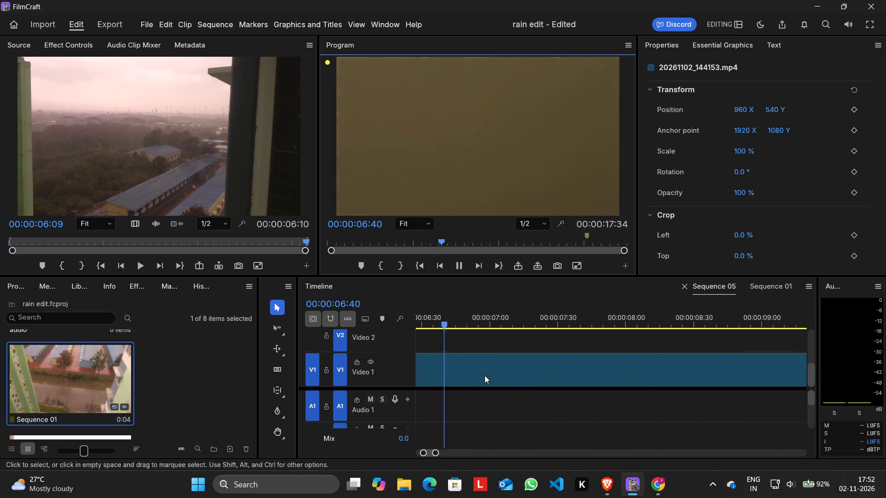
pyautogui.hscroll(9, 485, 375)
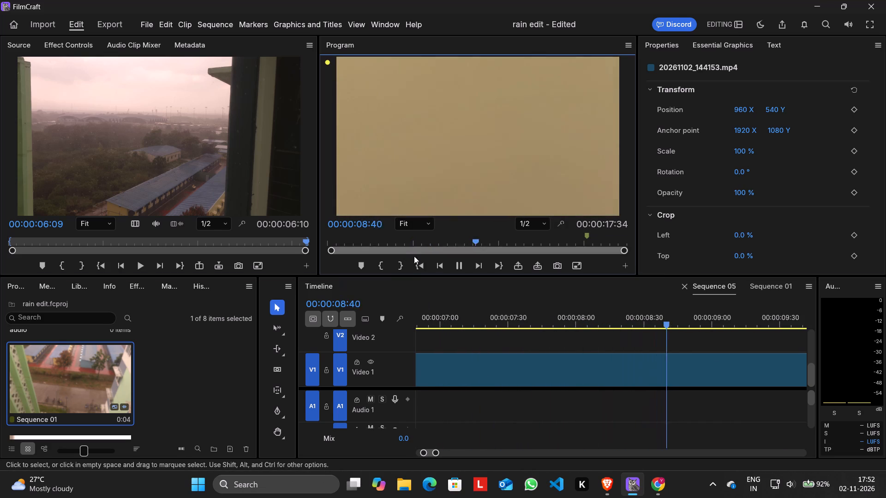
pyautogui.click(419, 267)
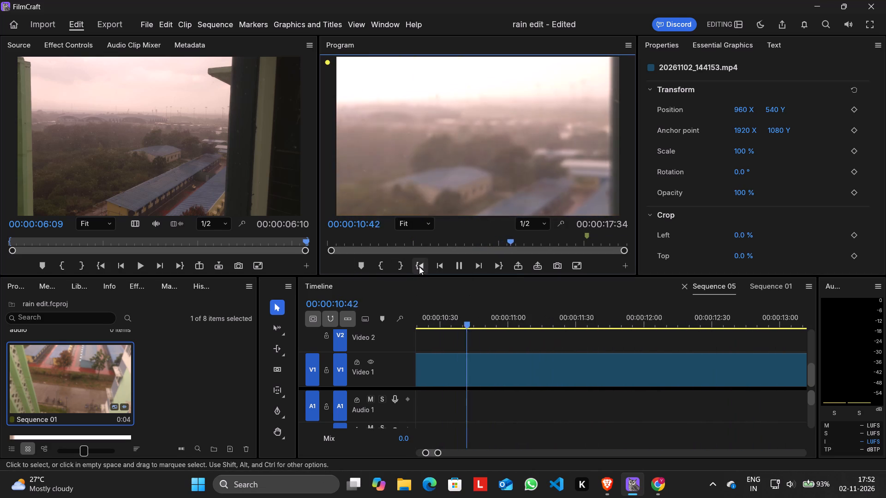
pyautogui.click(419, 267)
pyautogui.tripleClick(419, 267)
pyautogui.tripleClick(419, 267)
pyautogui.tripleClick(419, 267)
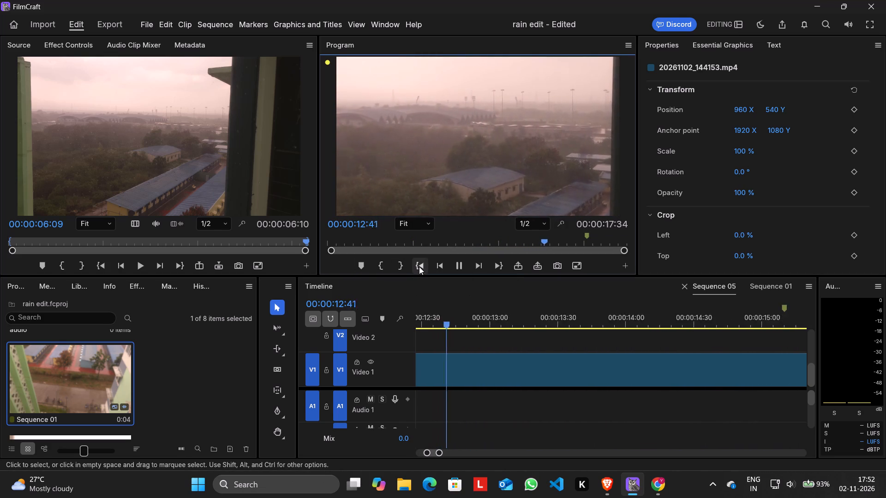
pyautogui.click(419, 267)
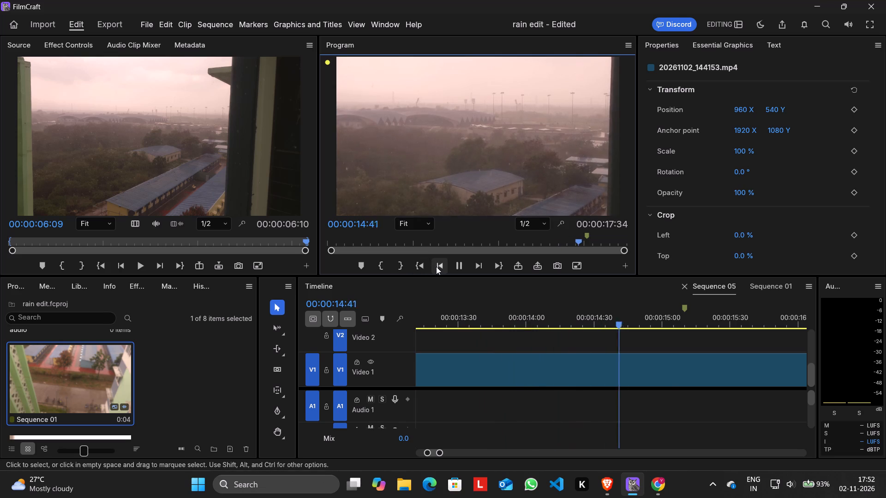
pyautogui.click(439, 266)
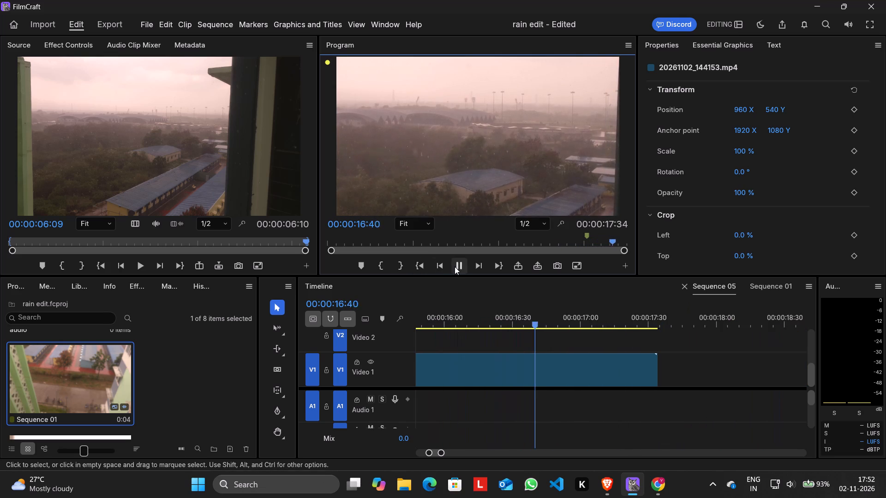
pyautogui.click(455, 267)
pyautogui.click(440, 265)
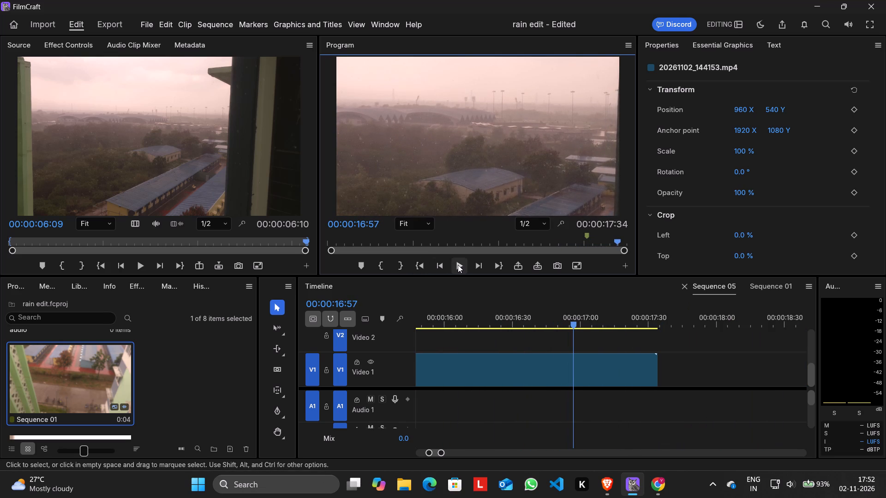
pyautogui.click(458, 265)
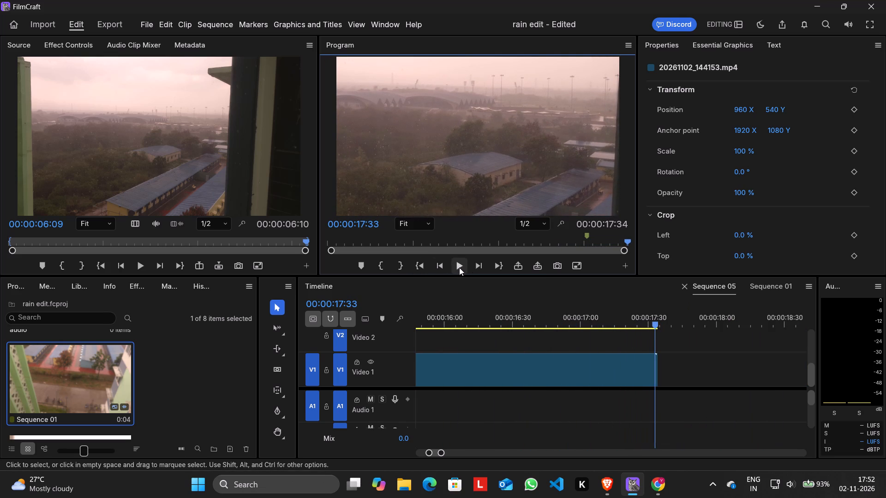
# Replay Sequence 05 from its start to its end and recheck the opening of the first Video 1 clip.
pyautogui.click(458, 267)
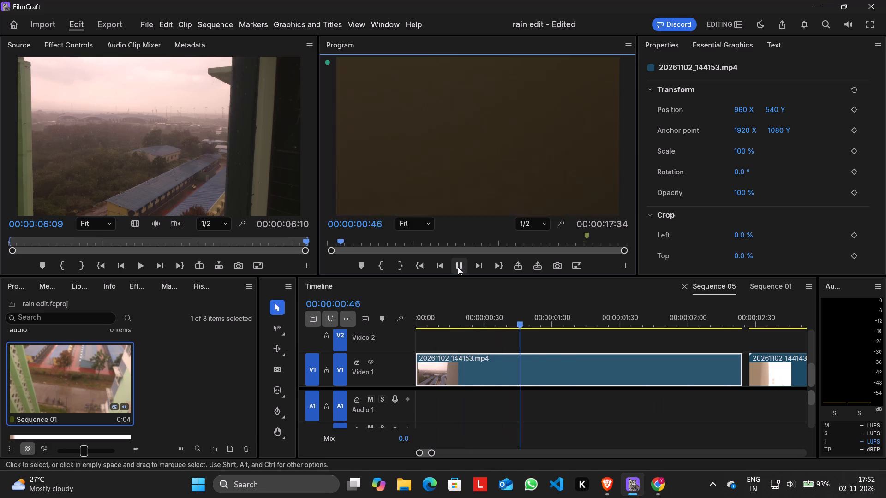
pyautogui.click(458, 267)
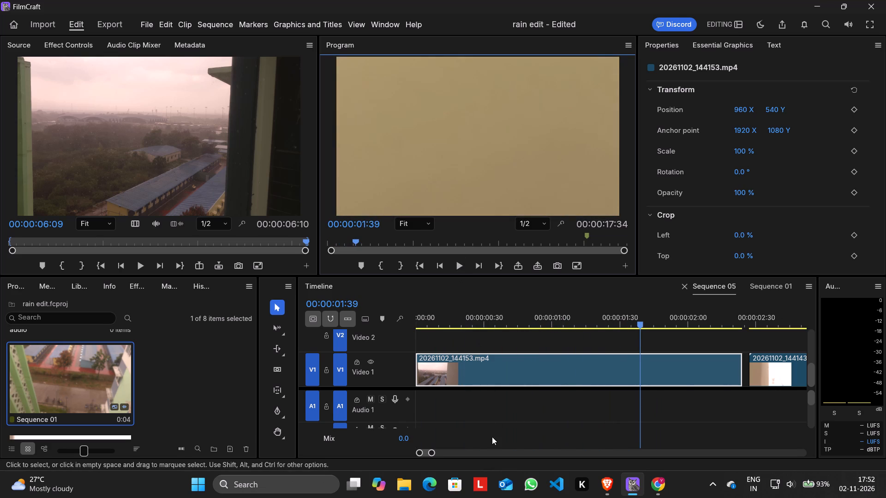
pyautogui.hscroll(7, 492, 437)
pyautogui.click(469, 376)
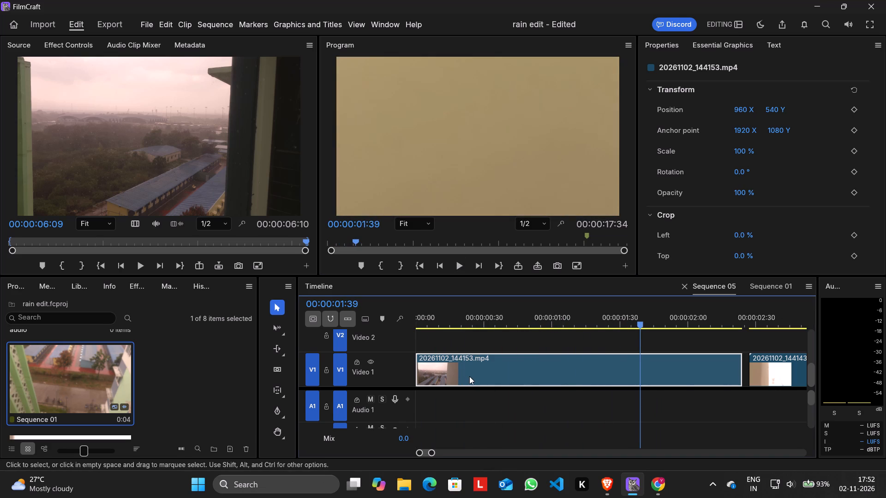
pyautogui.click(460, 267)
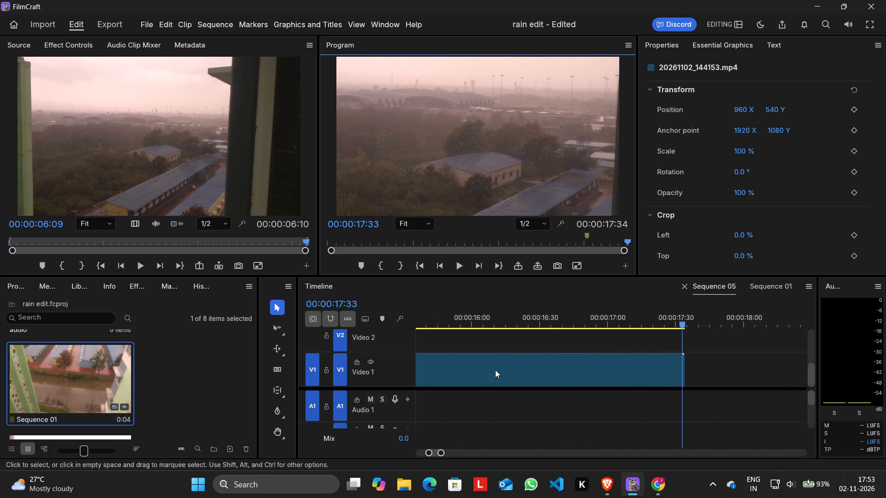
pyautogui.hscroll(20, 495, 370)
pyautogui.hscroll(20, 495, 370)
pyautogui.hscroll(12, 495, 370)
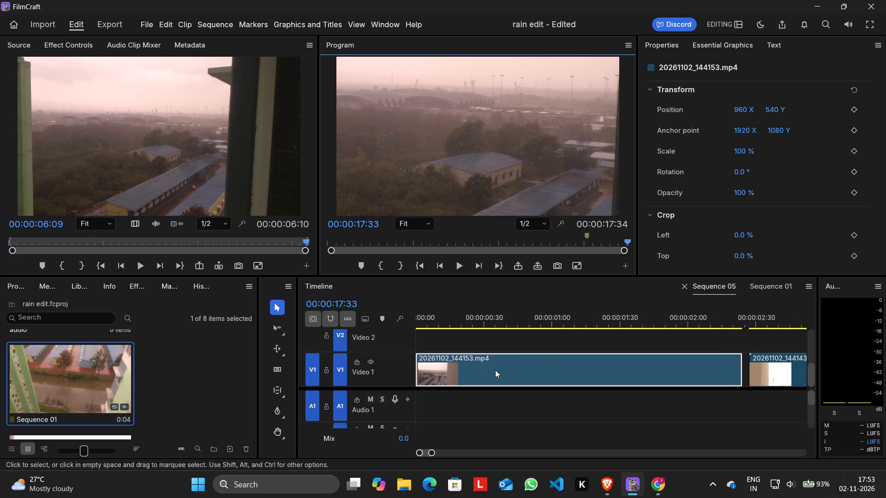
pyautogui.click(464, 368)
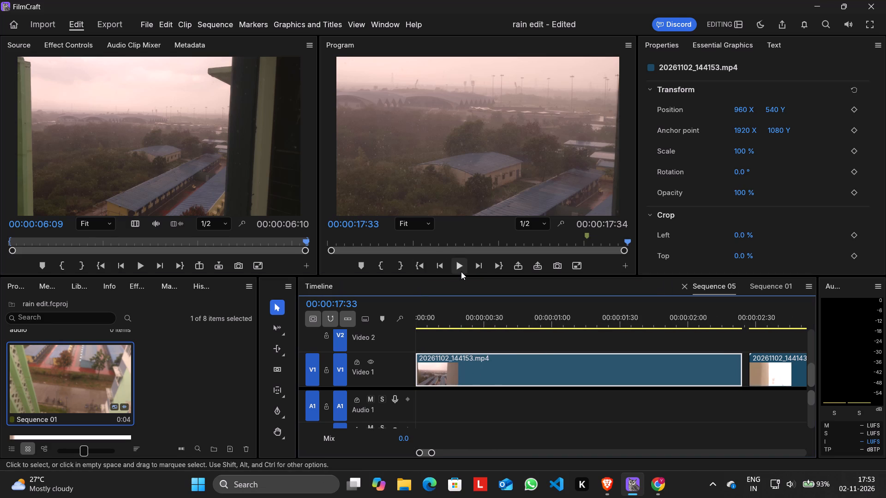
pyautogui.click(461, 272)
pyautogui.click(461, 272)
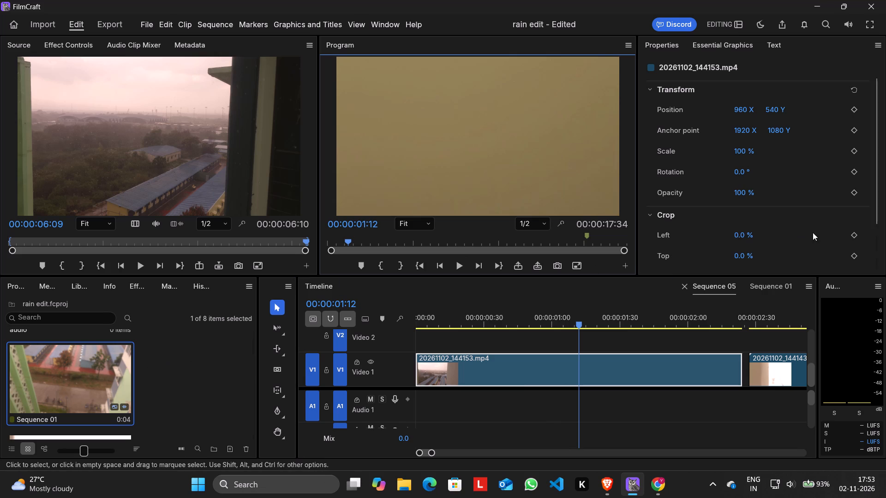
# Open Sequence 01 and reveal its clip 20261102_144134.mp4 in the project.
pyautogui.click(774, 288)
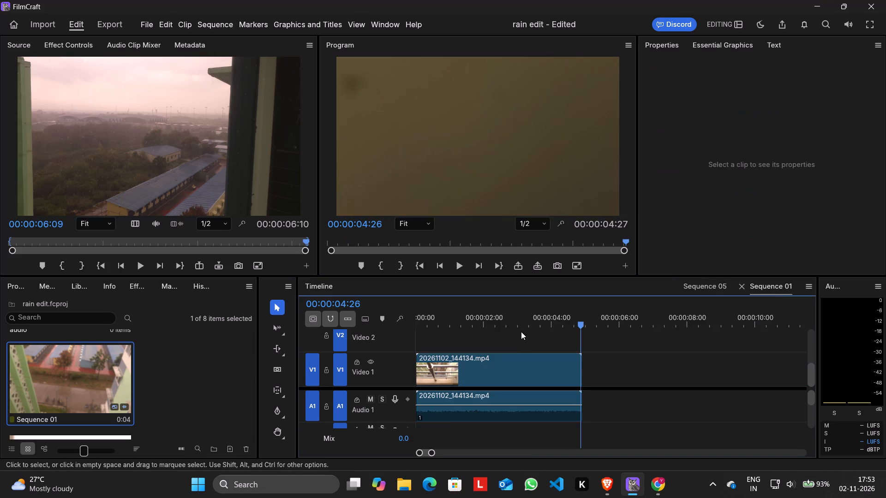
pyautogui.rightClick(461, 366)
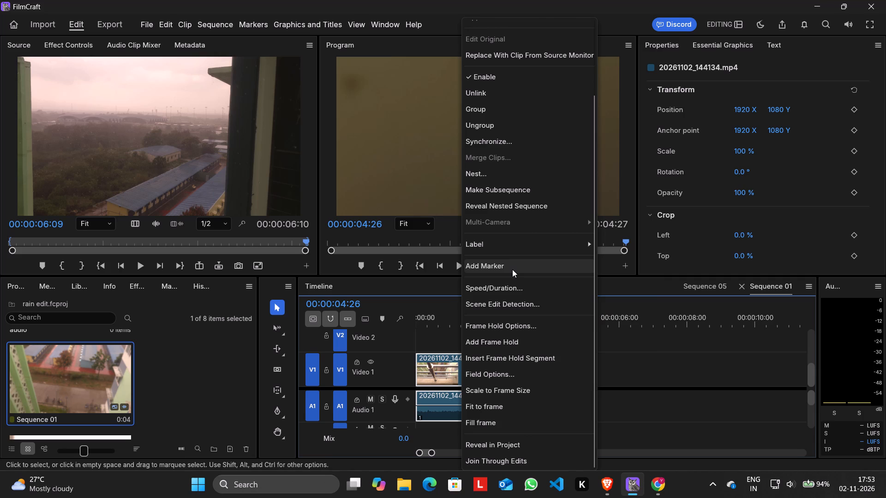
pyautogui.scroll(-2, 536, 378)
pyautogui.click(499, 444)
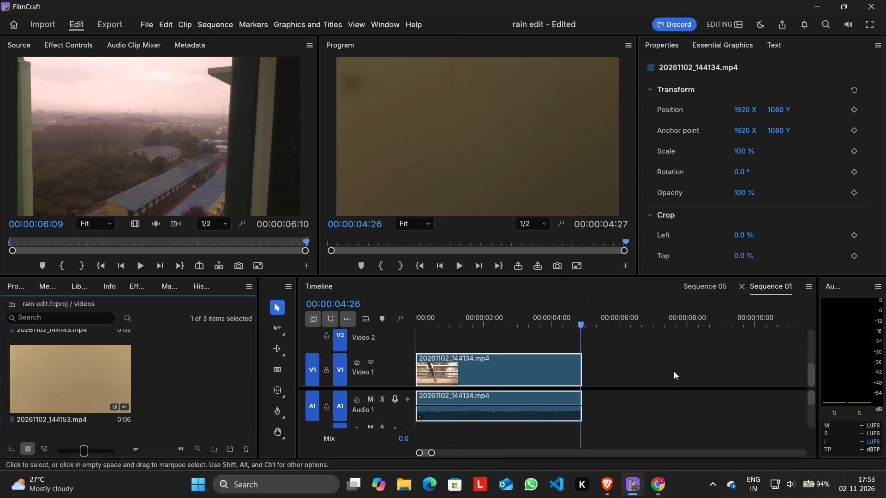
# Undo the replacement of the first Video 1 clip in Sequence 05.
pyautogui.hotkey('ctrl', 'z')
# Play Sequence 01 from its start to its end.
pyautogui.click(464, 265)
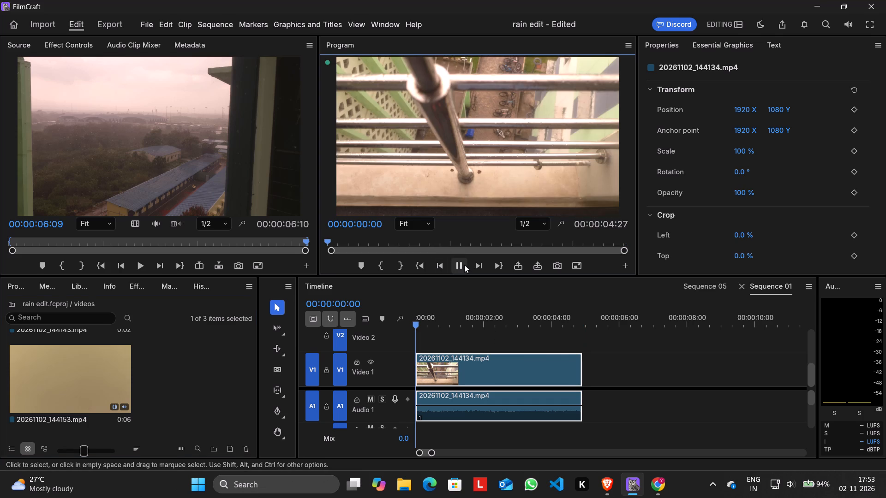
pyautogui.click(464, 265)
pyautogui.click(464, 265)
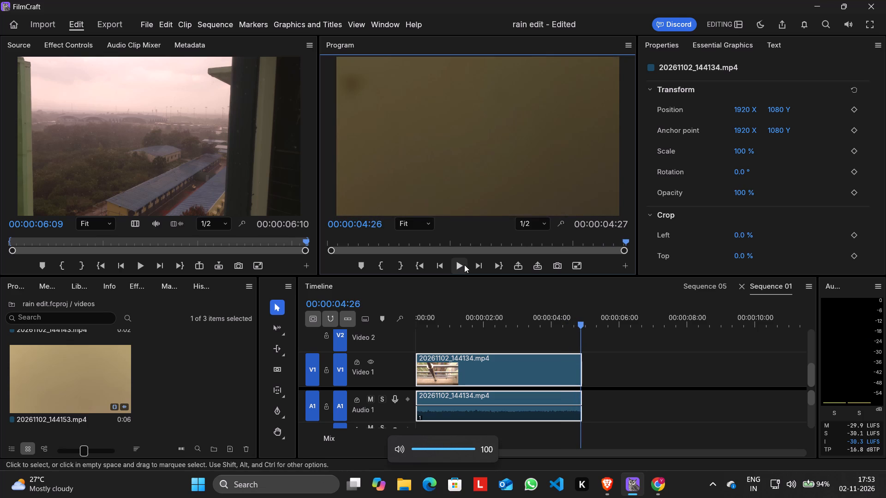
pyautogui.click(464, 260)
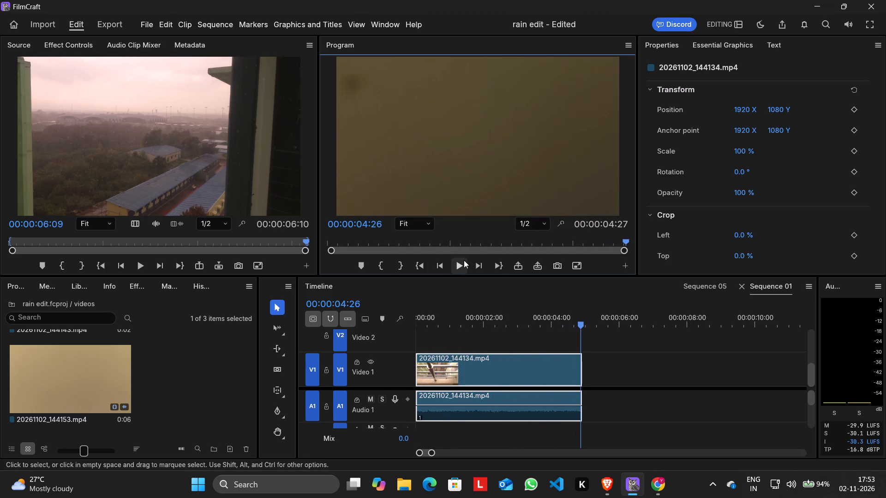
# Remove the Bluetooth icon from the system tray.
pyautogui.click(715, 487)
pyautogui.click(760, 422)
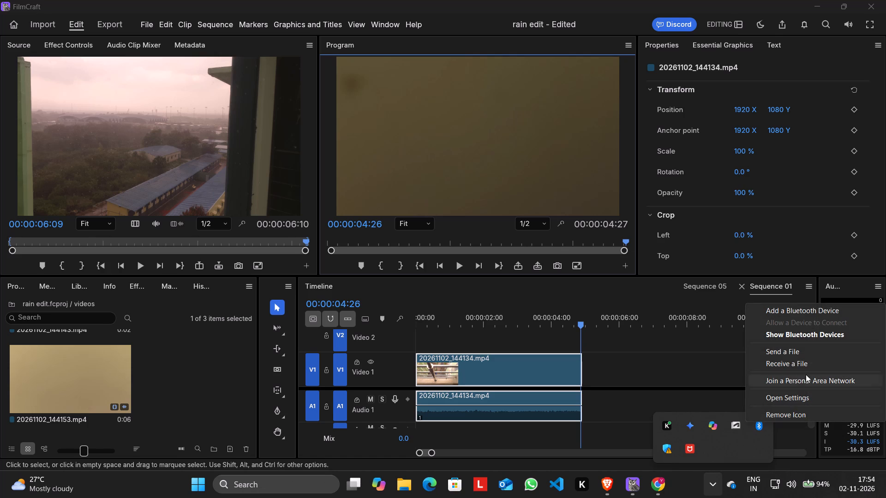
pyautogui.click(787, 414)
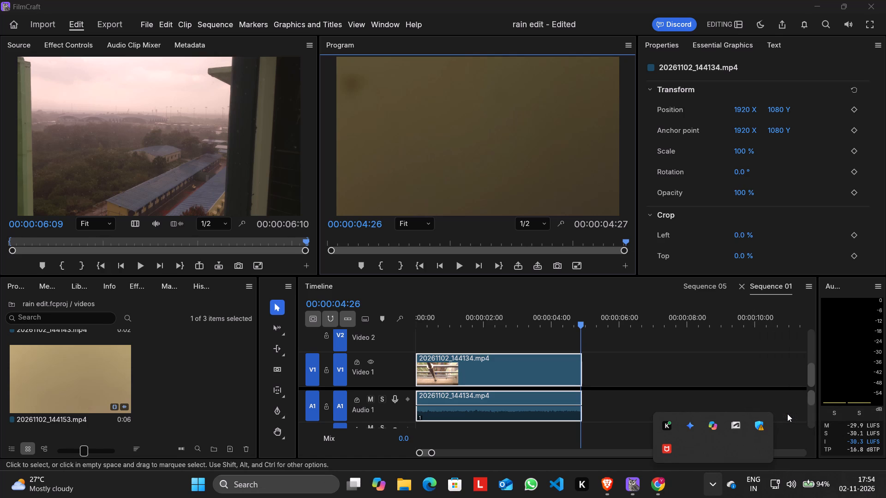
# Turn off Bluetooth in the system's quick settings to disconnect the realme Buds T110.
pyautogui.click(885, 470)
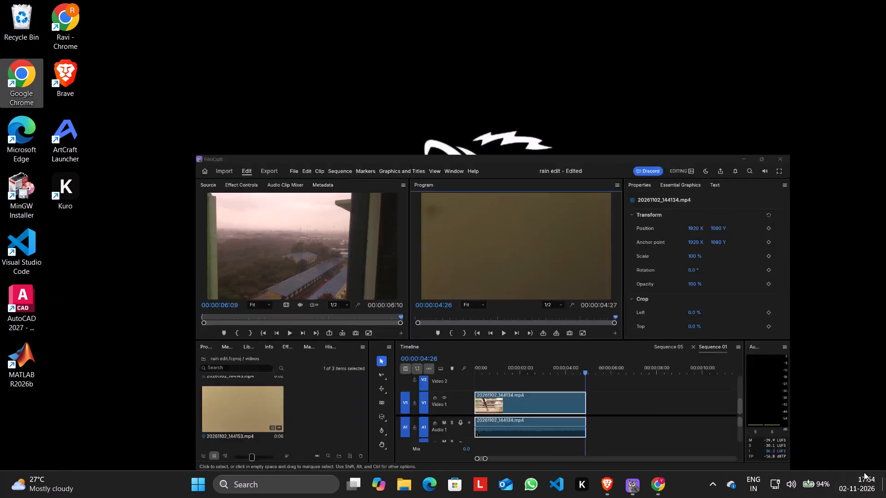
pyautogui.hotkey('alt', 'Tab')
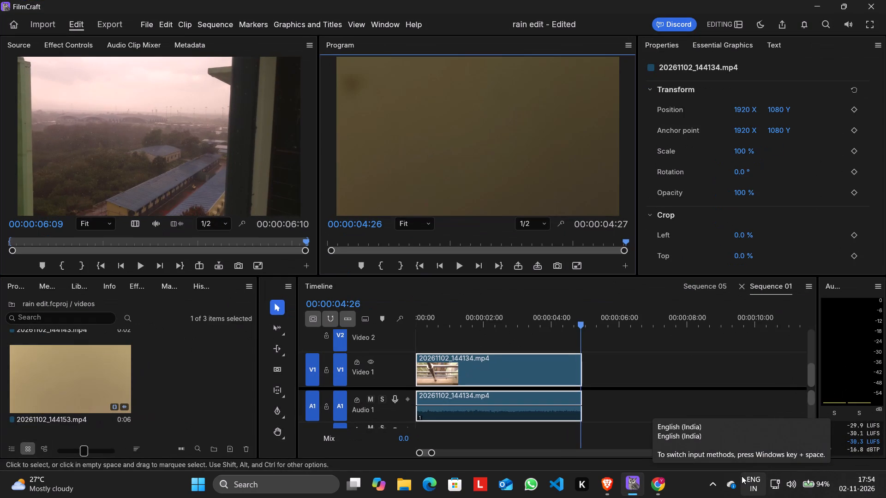
pyautogui.click(865, 486)
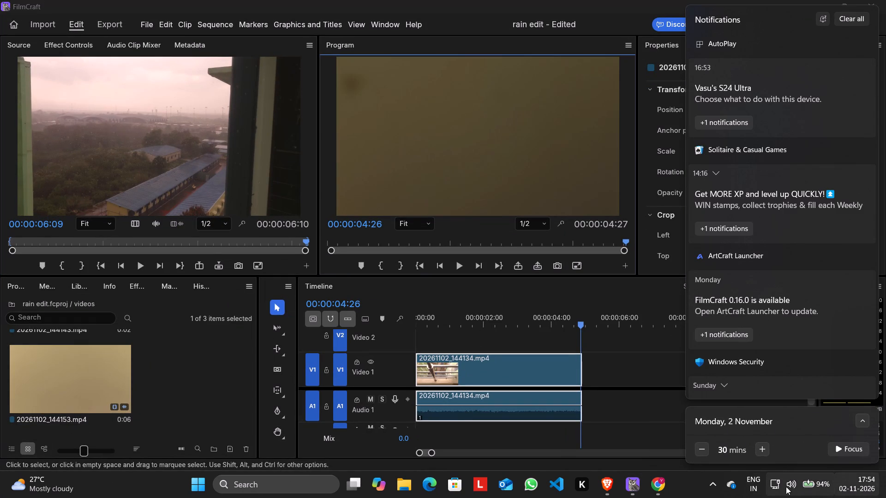
pyautogui.click(754, 483)
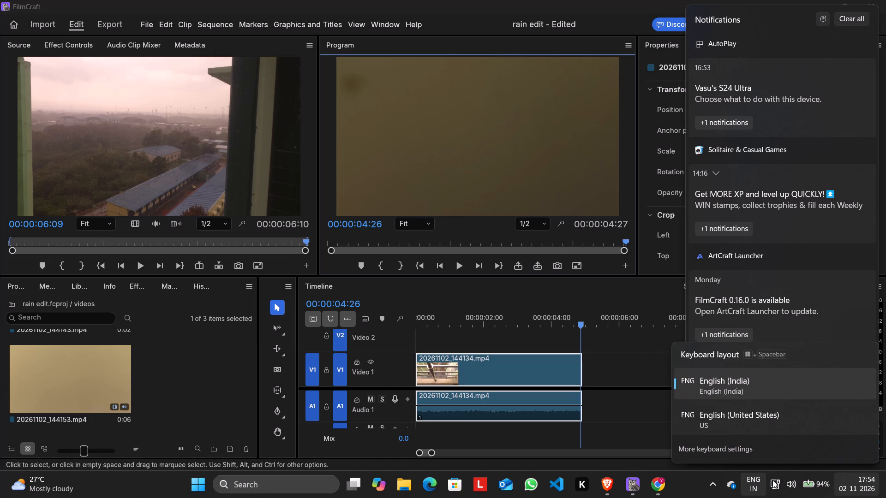
pyautogui.click(772, 480)
pyautogui.click(772, 480)
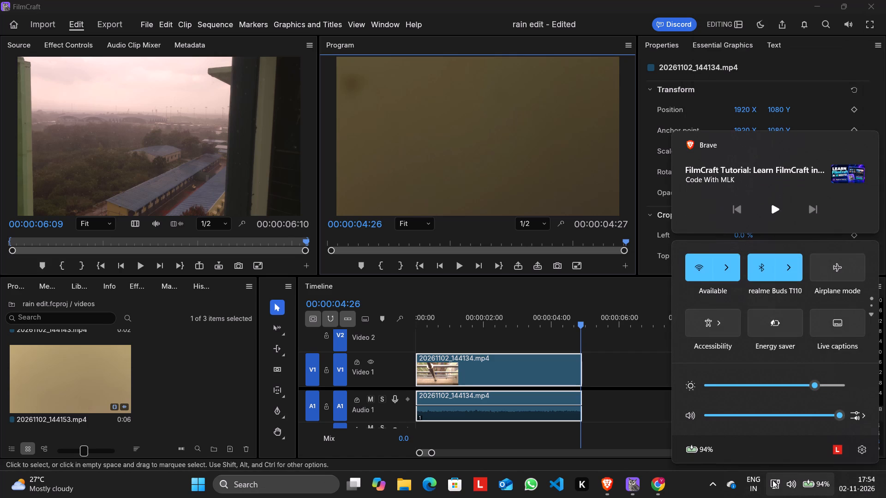
pyautogui.click(759, 278)
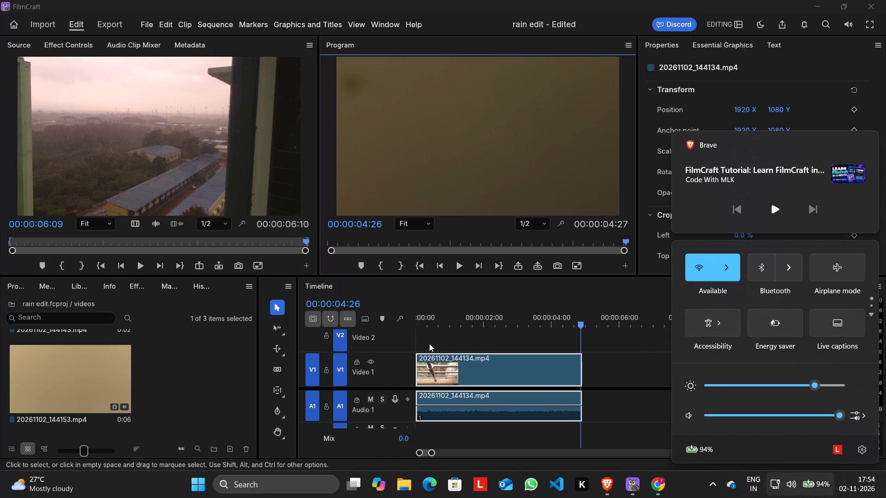
# Play Sequence 01 again in the Program monitor.
pyautogui.click(457, 264)
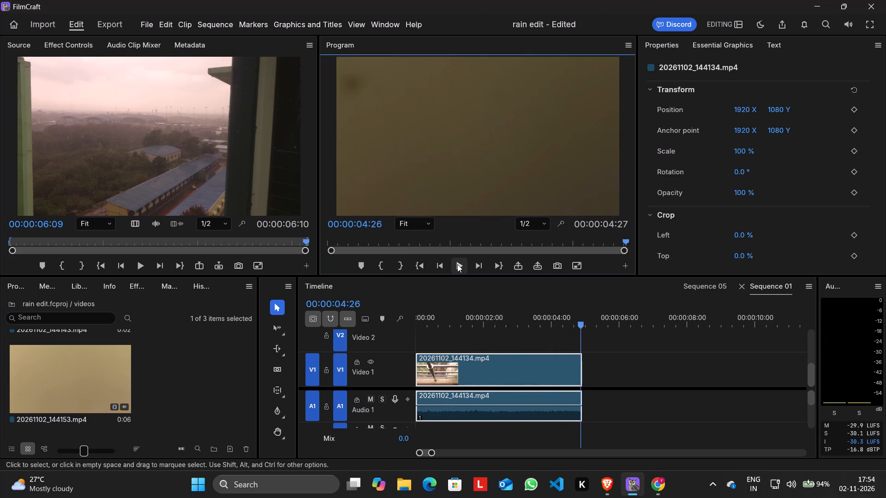
# Switch the timeline to Sequence 05.
pyautogui.click(706, 288)
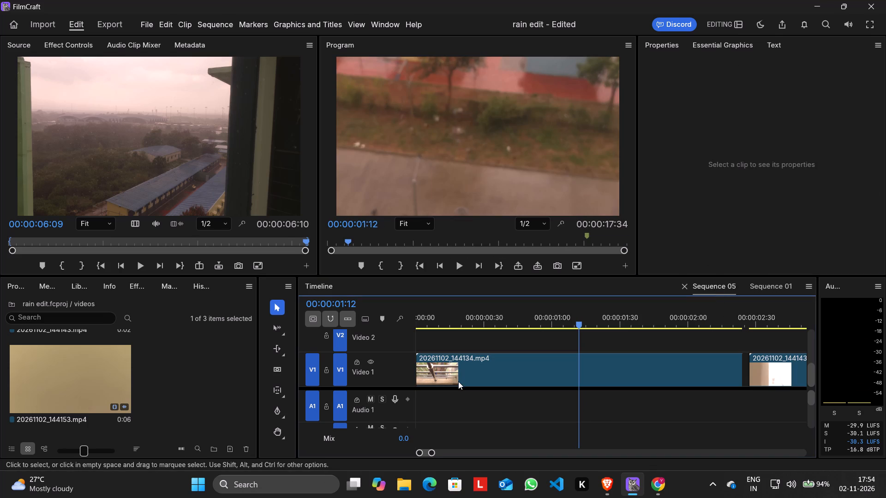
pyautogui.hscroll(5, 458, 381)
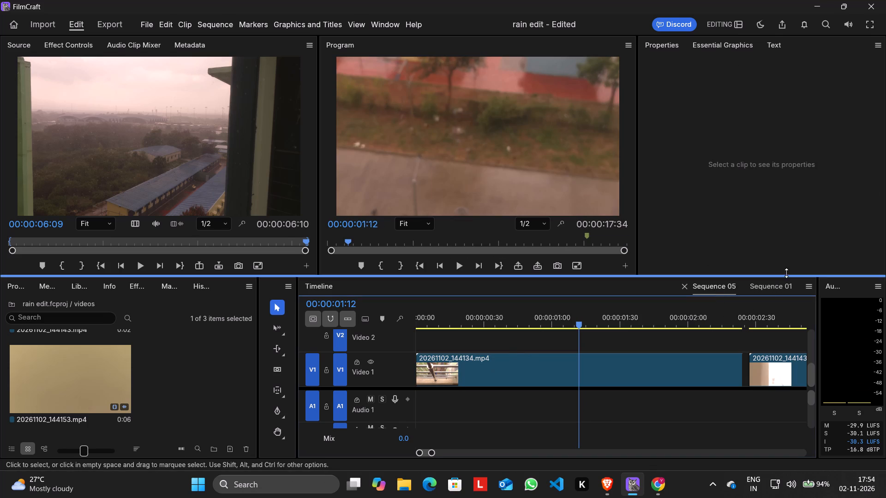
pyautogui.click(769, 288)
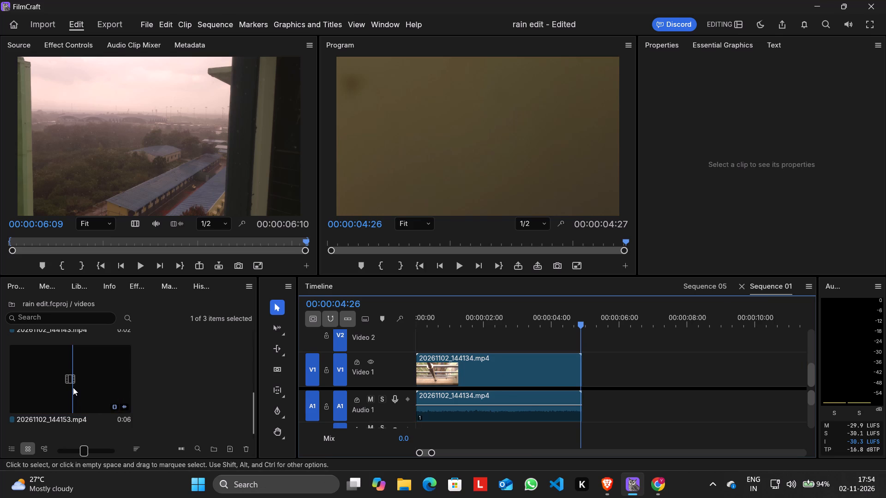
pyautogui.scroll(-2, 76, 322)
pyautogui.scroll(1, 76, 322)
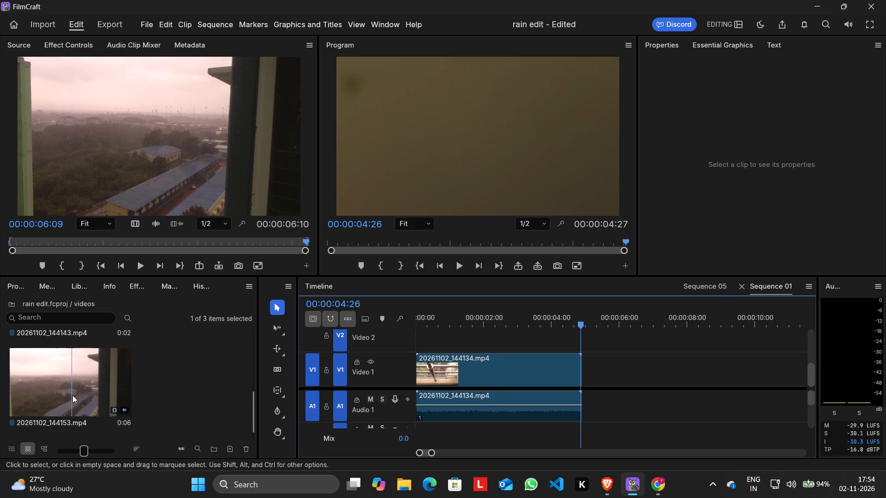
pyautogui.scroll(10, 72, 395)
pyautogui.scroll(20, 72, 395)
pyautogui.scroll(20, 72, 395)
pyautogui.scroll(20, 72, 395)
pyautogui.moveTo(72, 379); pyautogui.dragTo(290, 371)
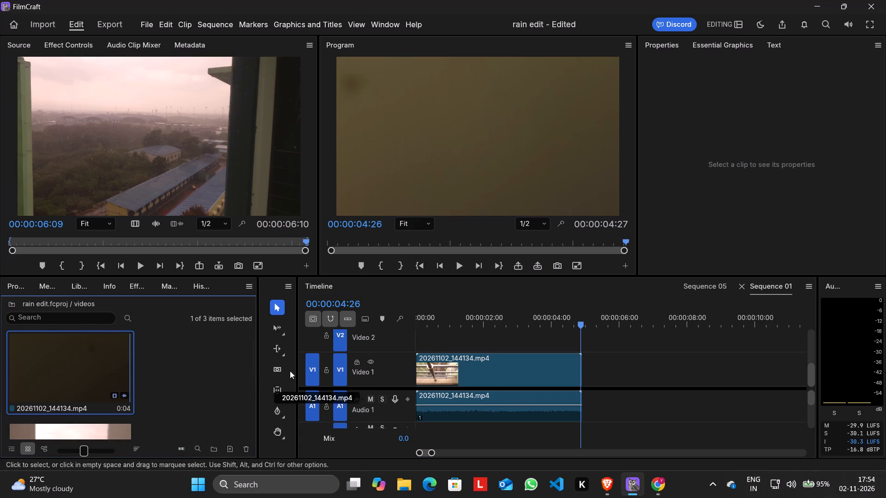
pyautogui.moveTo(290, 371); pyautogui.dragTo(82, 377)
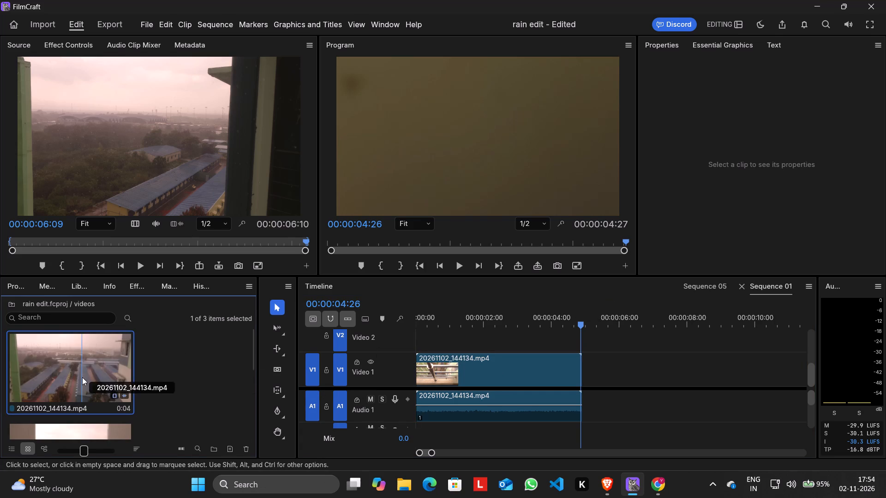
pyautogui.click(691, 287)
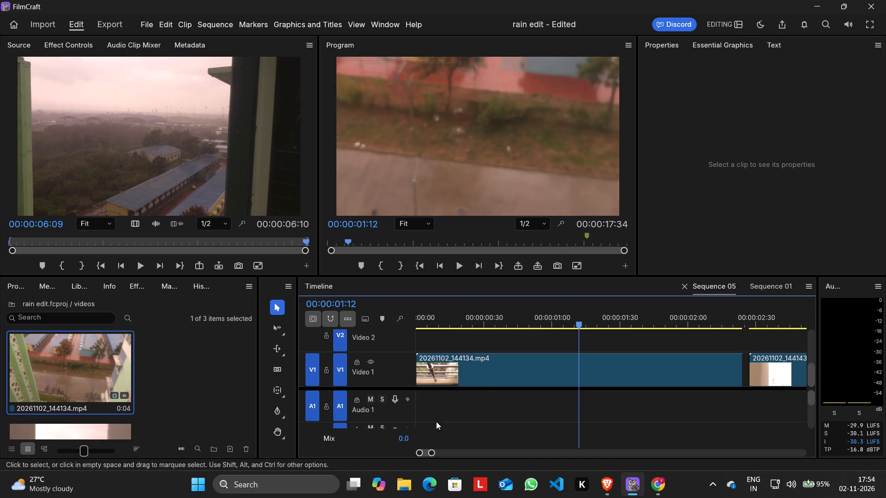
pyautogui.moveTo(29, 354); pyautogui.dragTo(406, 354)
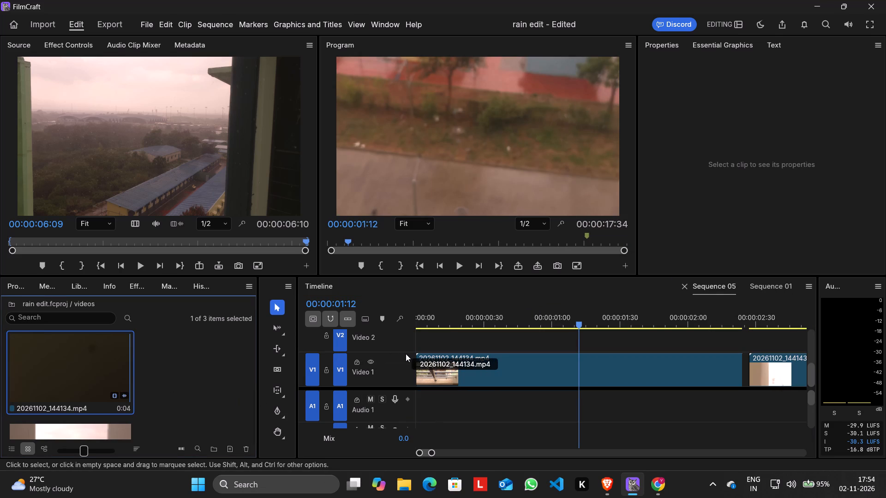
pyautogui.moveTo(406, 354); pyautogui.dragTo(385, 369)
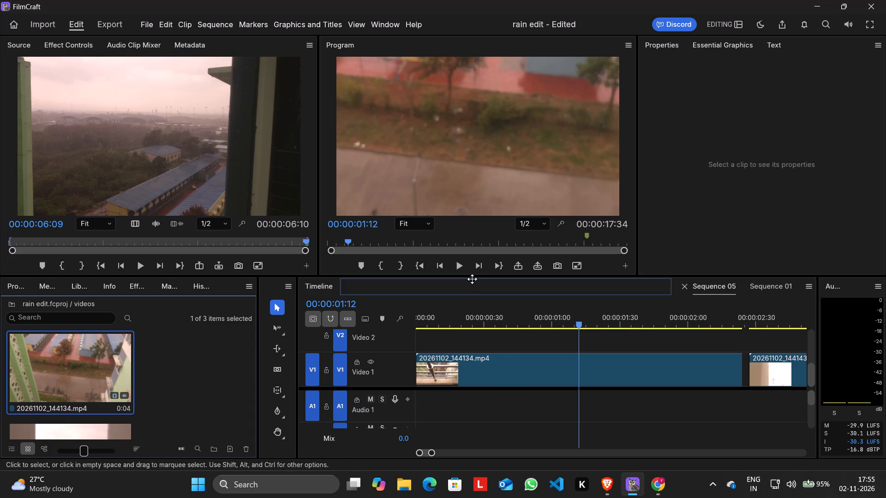
# Play Sequence 05 from the current playhead position through to its end.
pyautogui.click(466, 267)
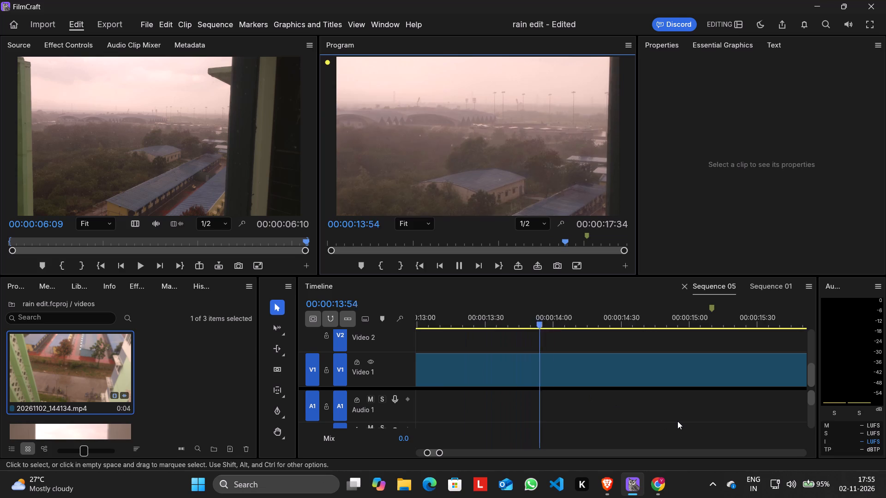
pyautogui.hscroll(-12, 677, 421)
pyautogui.hscroll(3, 677, 421)
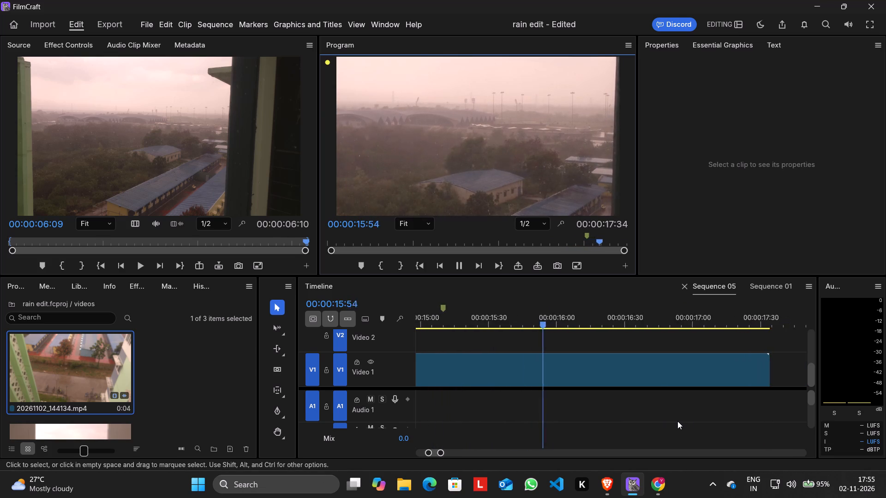
pyautogui.hscroll(10, 677, 421)
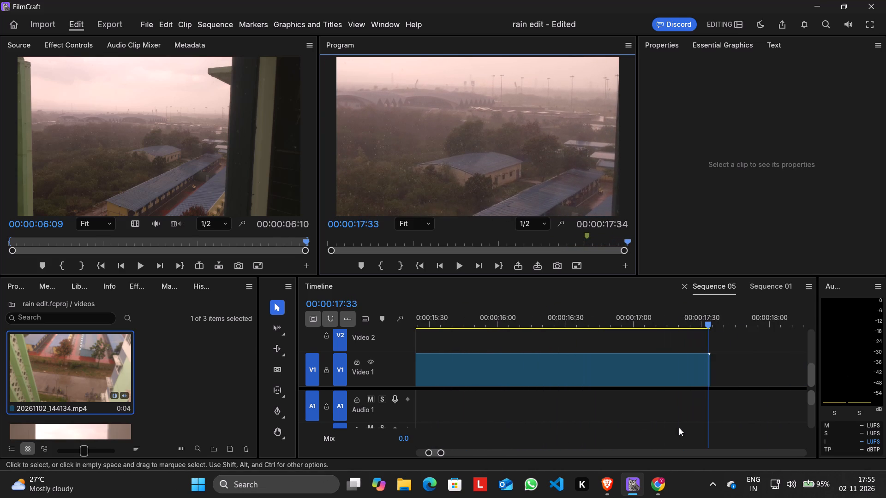
# Inspect the three Video 1 clips in Sequence 05 and play it from the start to about 00:00:05:18.
pyautogui.click(530, 379)
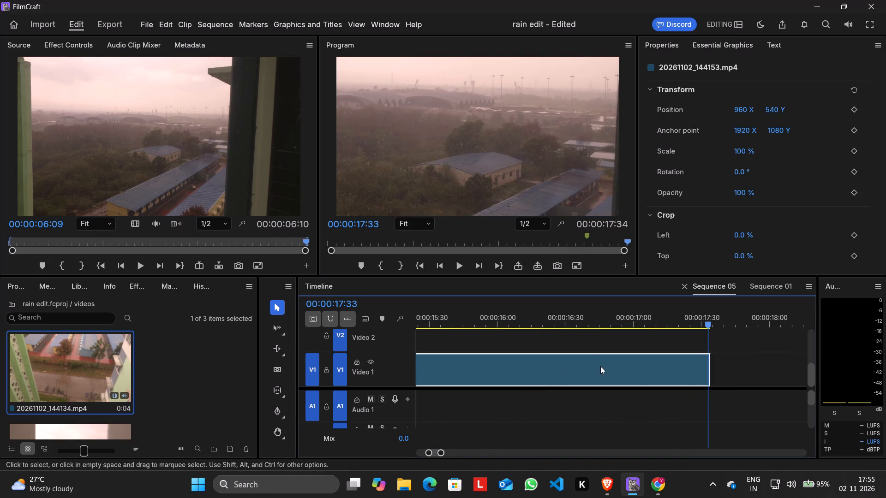
pyautogui.hscroll(12, 600, 366)
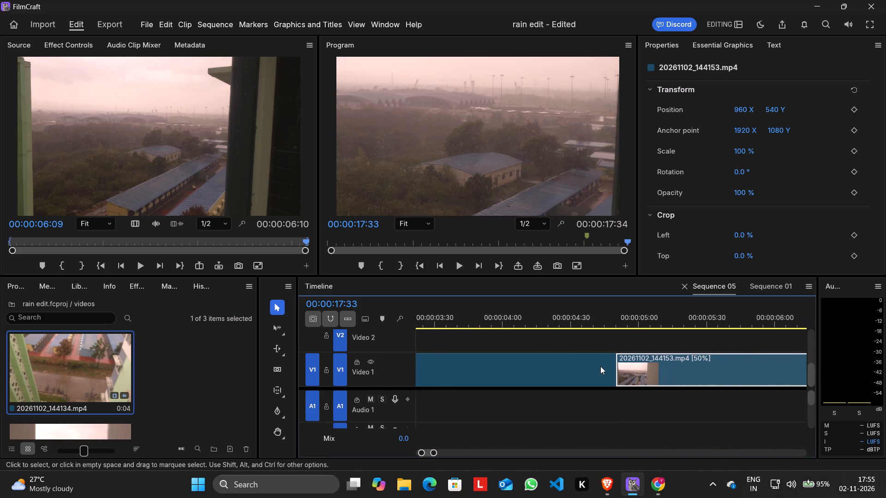
pyautogui.hscroll(6, 600, 366)
pyautogui.click(600, 366)
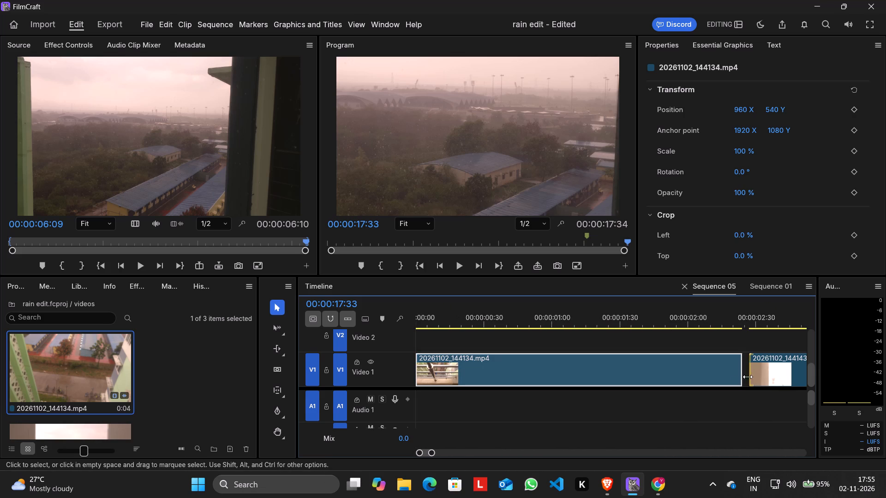
pyautogui.click(779, 375)
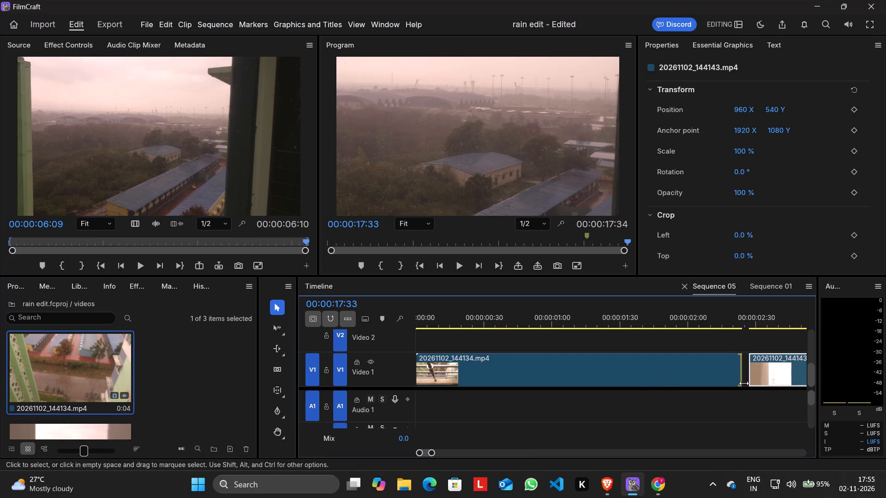
pyautogui.click(462, 271)
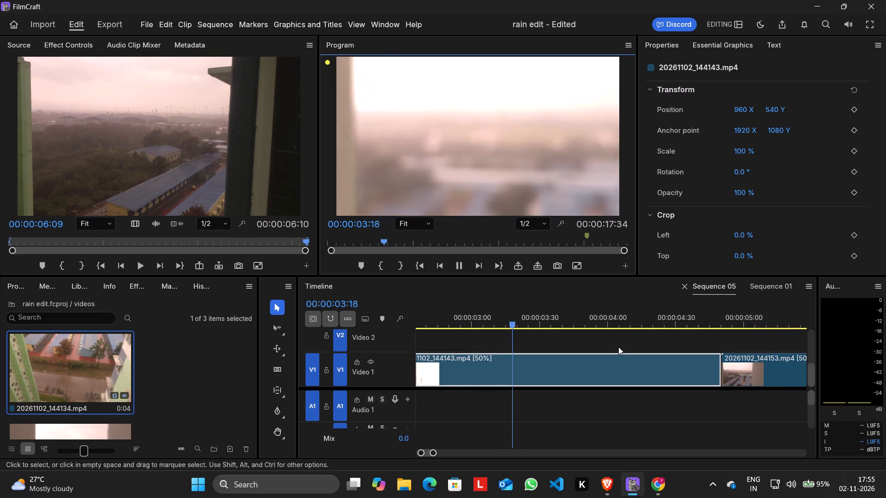
pyautogui.click(454, 273)
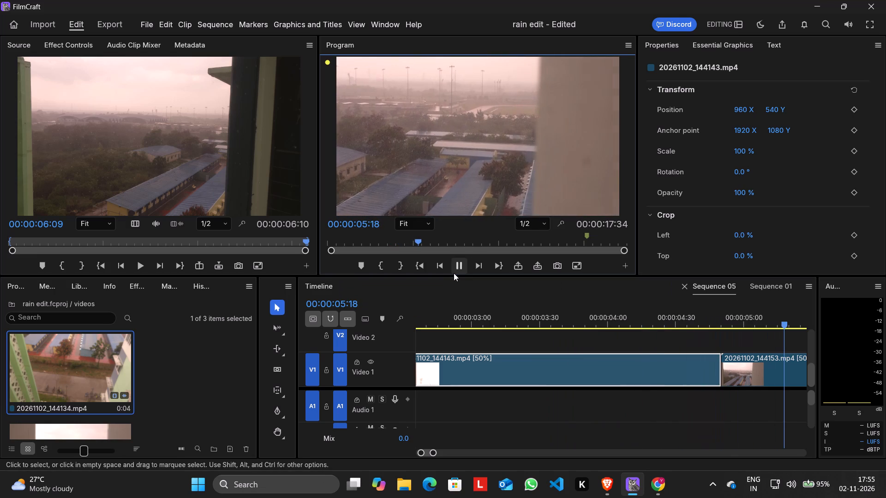
# Move clip 20261102_144143.mp4 on Video 1 against the end of 20261102_144134.mp4 to close the gap between them.
pyautogui.hscroll(2, 517, 416)
pyautogui.scroll(1, 517, 416)
pyautogui.hscroll(2, 517, 416)
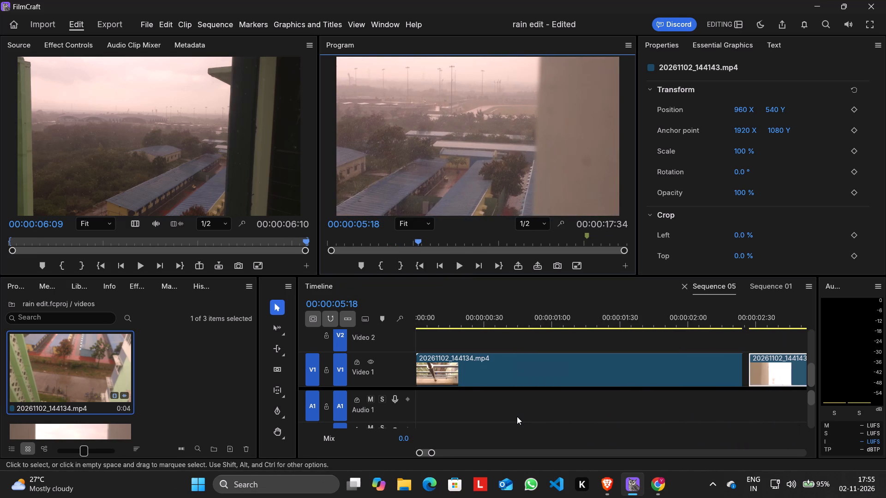
pyautogui.hscroll(1, 517, 416)
pyautogui.moveTo(767, 379); pyautogui.dragTo(732, 383)
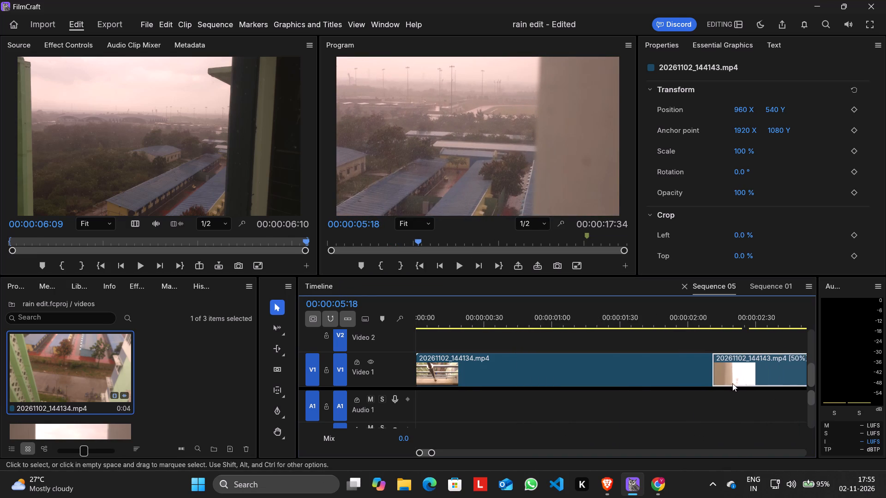
pyautogui.moveTo(732, 383); pyautogui.dragTo(760, 382)
# Move clip 20261102_144153.mp4 on Video 1 against the end of 20261102_144143.mp4 to close the gap between them.
pyautogui.hscroll(-7, 738, 399)
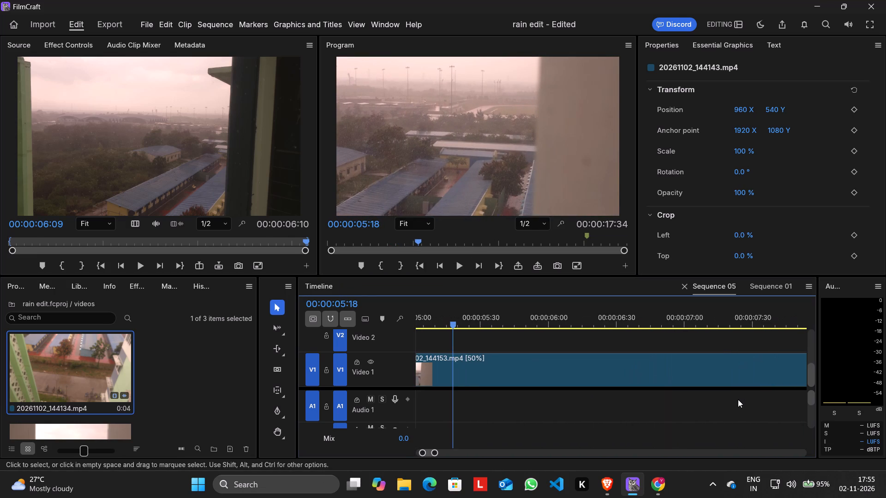
pyautogui.hscroll(2, 738, 399)
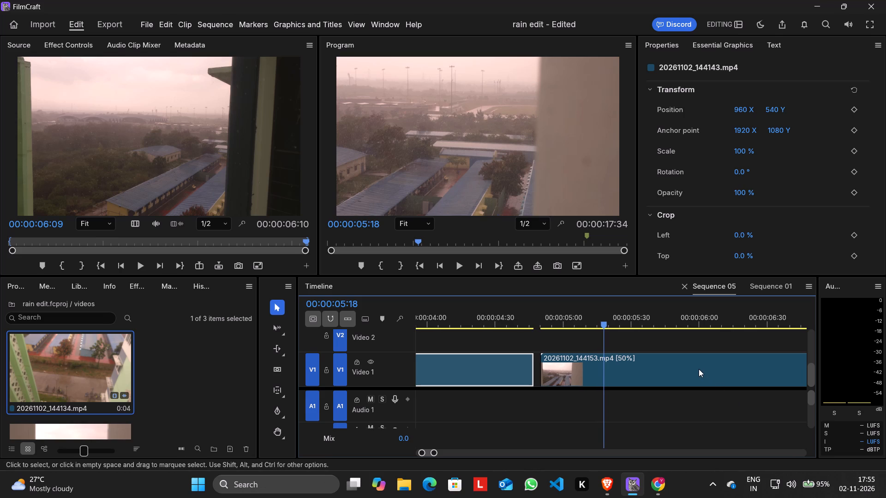
pyautogui.moveTo(697, 370); pyautogui.dragTo(689, 374)
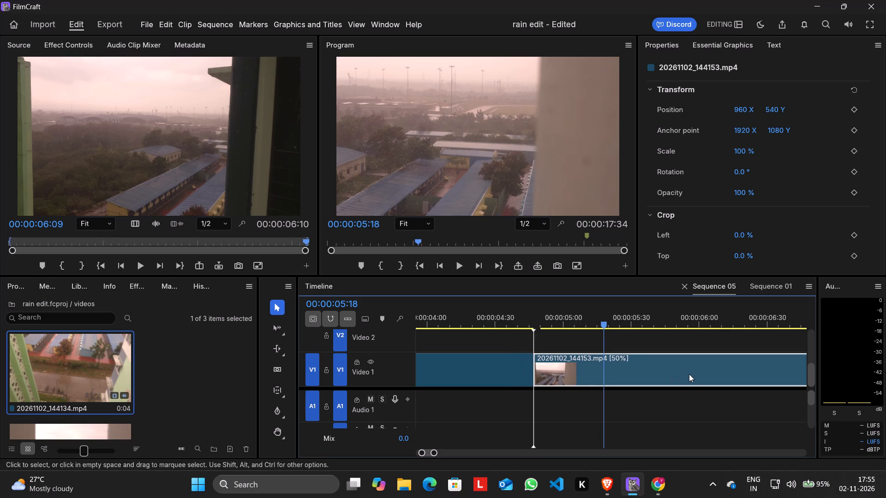
pyautogui.moveTo(689, 374); pyautogui.dragTo(690, 374)
# Look over the joined clips on Video 1 and play Sequence 05 from its start to its end.
pyautogui.hscroll(-6, 649, 409)
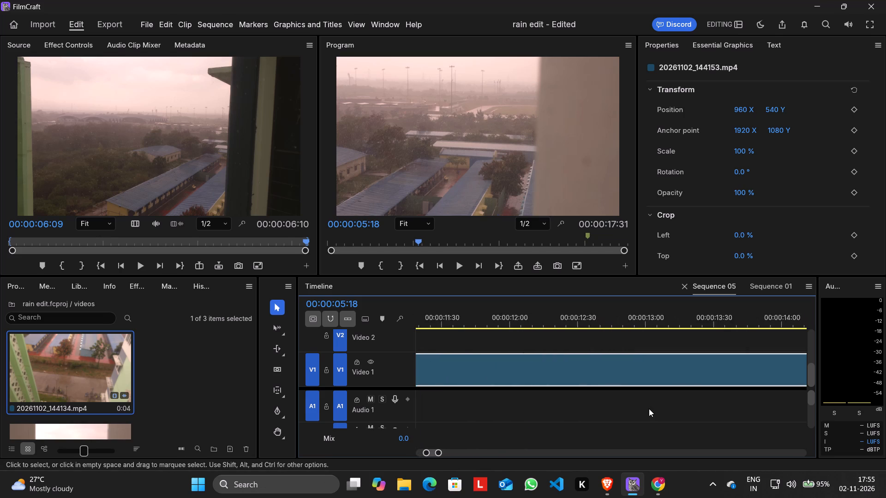
pyautogui.hscroll(-3, 649, 409)
pyautogui.hscroll(20, 649, 409)
pyautogui.hscroll(4, 649, 409)
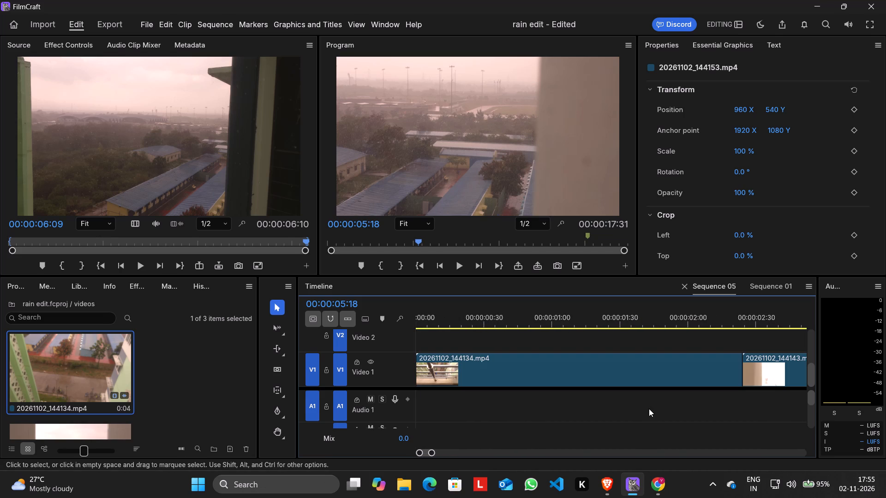
pyautogui.hscroll(20, 649, 409)
pyautogui.hscroll(20, 649, 409)
pyautogui.hscroll(14, 649, 409)
pyautogui.hscroll(-8, 649, 409)
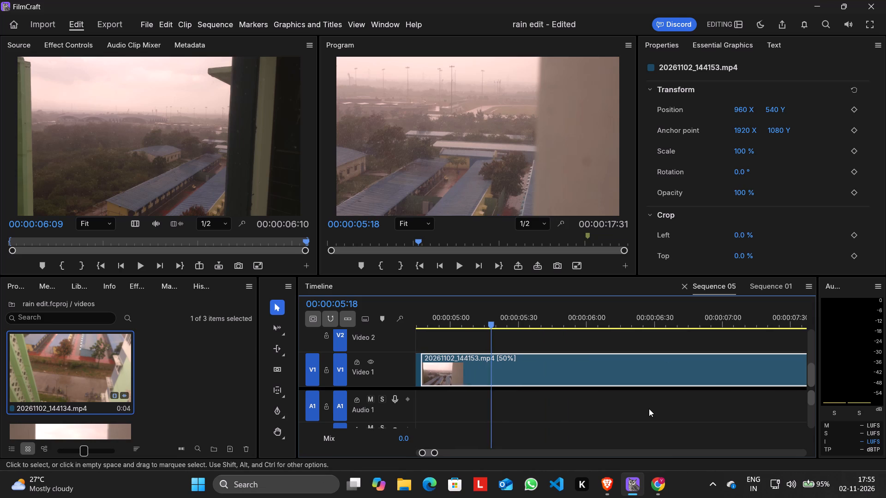
pyautogui.hscroll(-16, 649, 409)
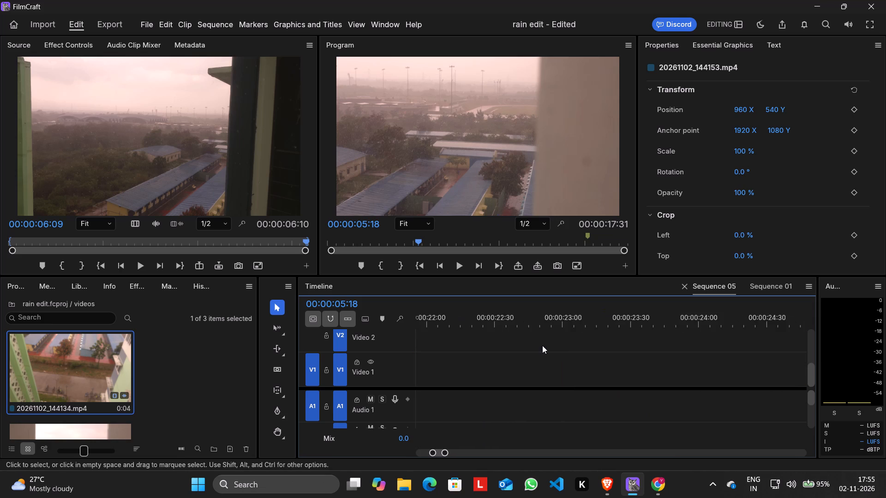
pyautogui.moveTo(419, 240); pyautogui.dragTo(398, 241)
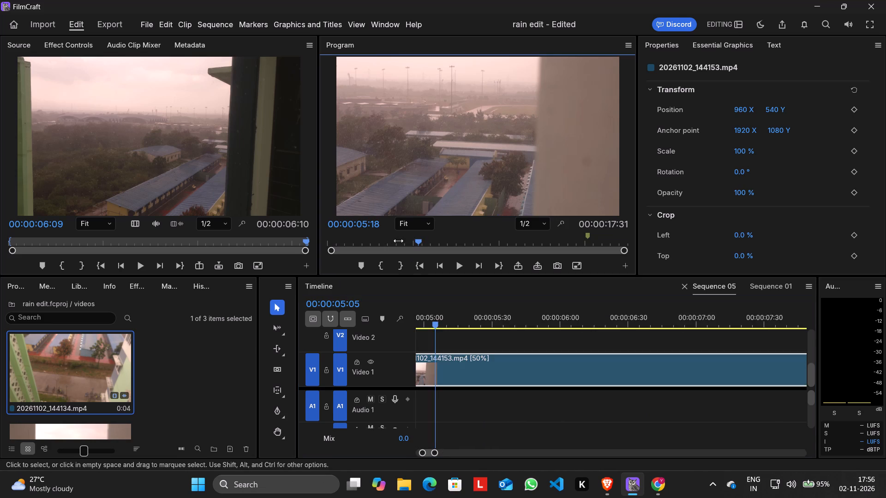
pyautogui.moveTo(398, 241); pyautogui.dragTo(321, 242)
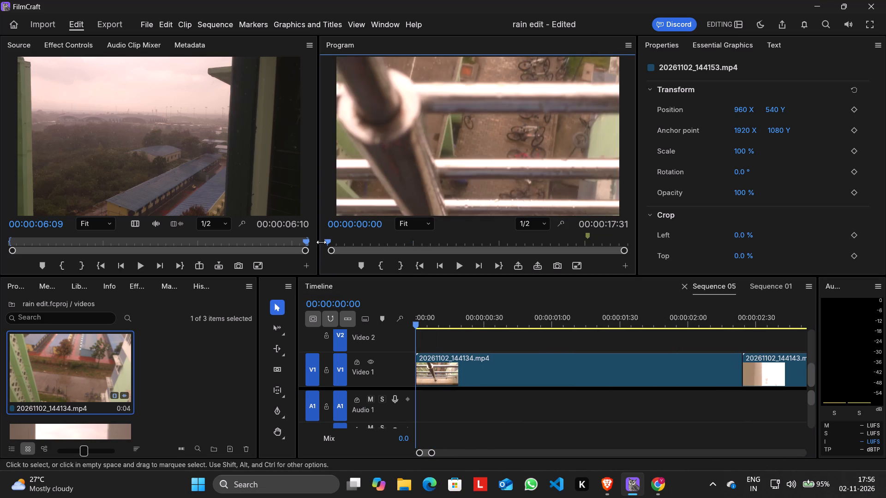
pyautogui.moveTo(321, 242); pyautogui.dragTo(319, 243)
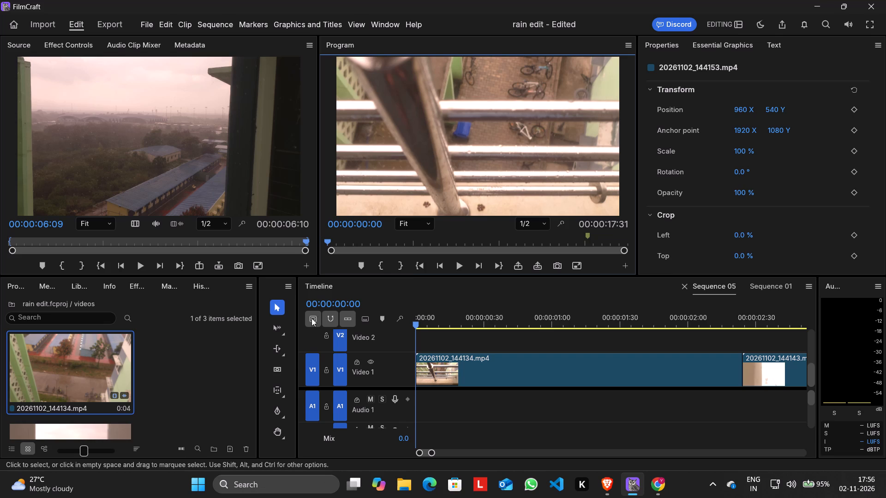
pyautogui.click(453, 268)
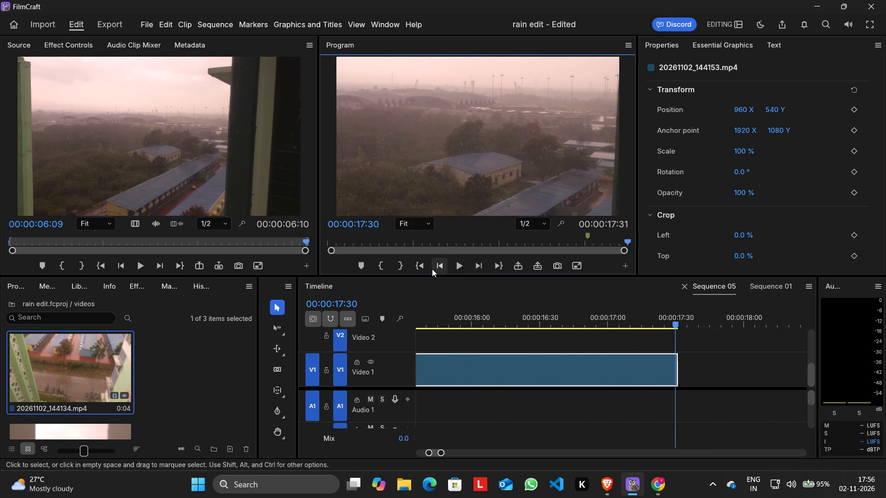
# Replay the opening of Sequence 05 to about 00:00:03:46 and return the playhead to the start.
pyautogui.click(461, 266)
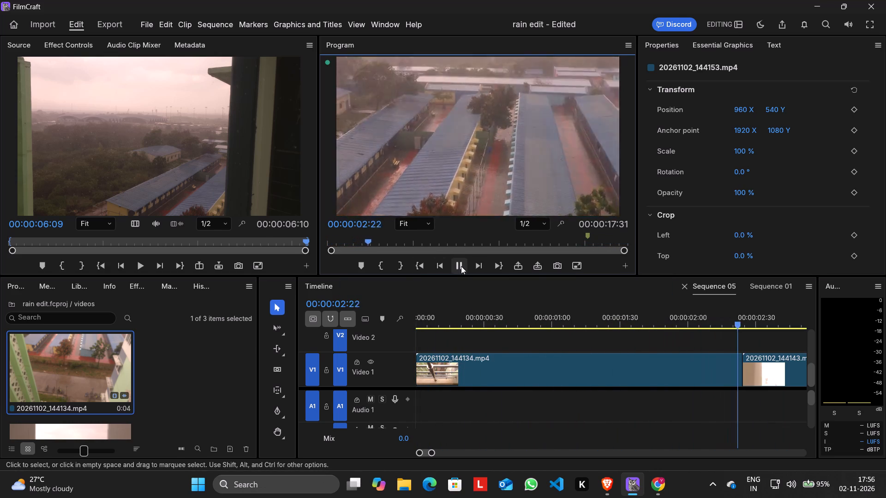
pyautogui.click(461, 266)
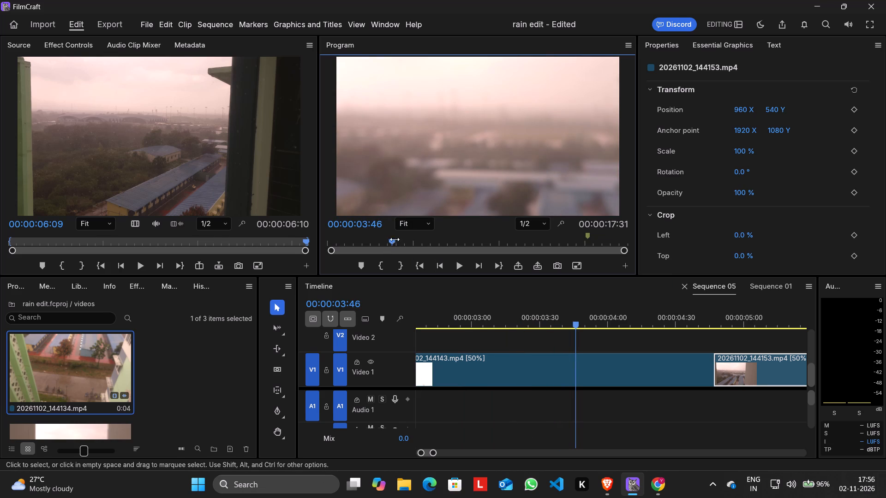
pyautogui.moveTo(394, 243); pyautogui.dragTo(265, 285)
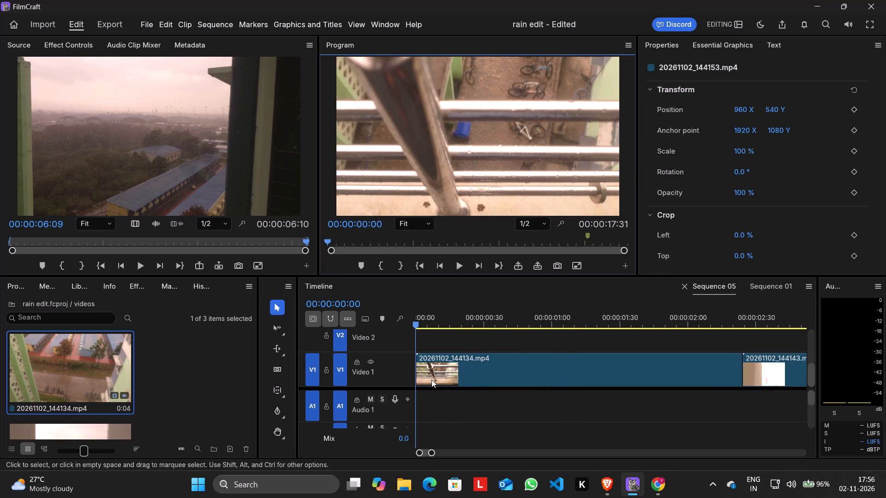
# Move Sequence 01 ahead of Sequence 05 in the timeline and display it.
pyautogui.moveTo(756, 283); pyautogui.dragTo(508, 413)
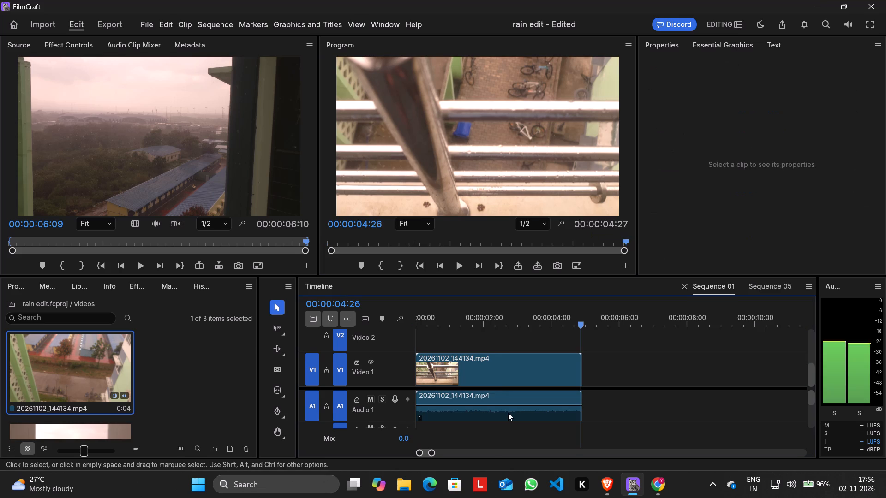
pyautogui.moveTo(508, 413); pyautogui.dragTo(495, 373)
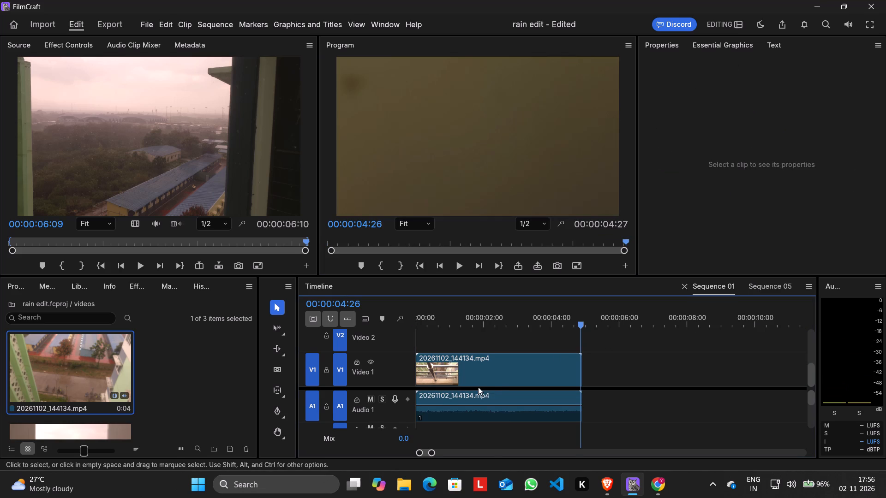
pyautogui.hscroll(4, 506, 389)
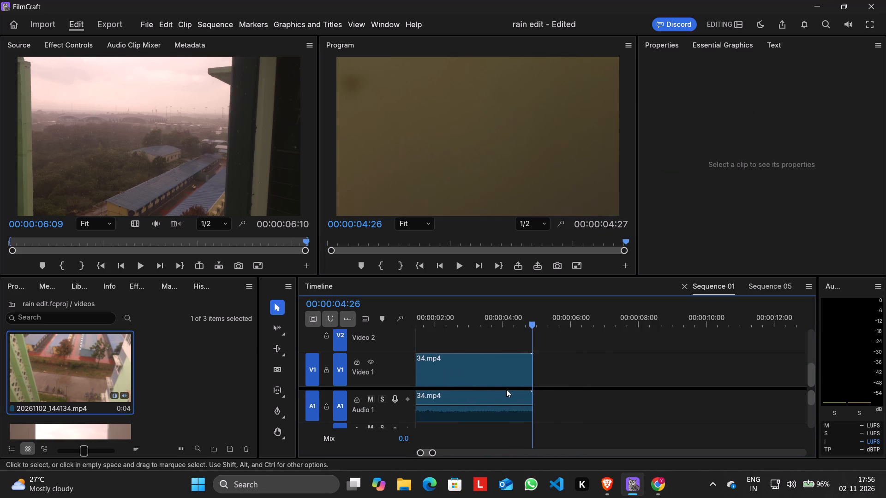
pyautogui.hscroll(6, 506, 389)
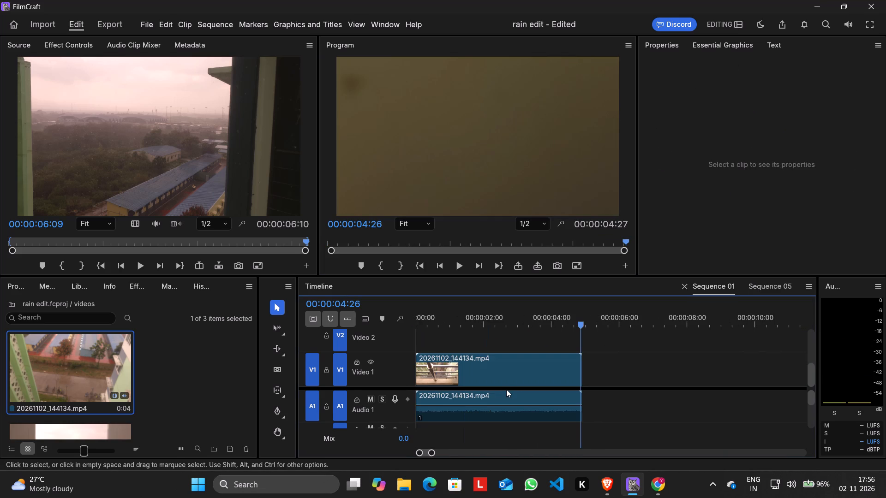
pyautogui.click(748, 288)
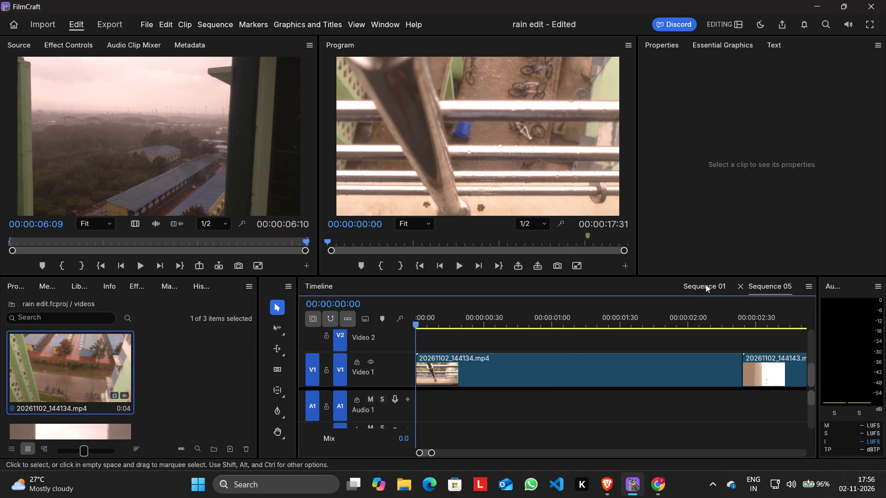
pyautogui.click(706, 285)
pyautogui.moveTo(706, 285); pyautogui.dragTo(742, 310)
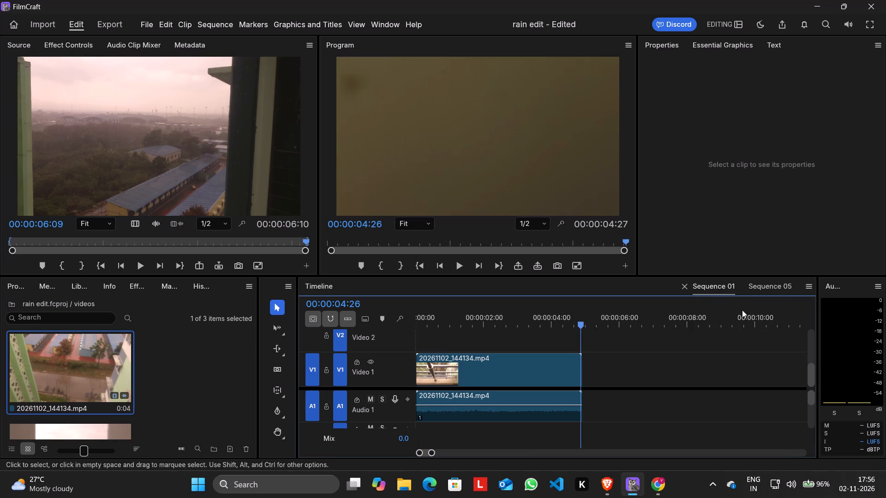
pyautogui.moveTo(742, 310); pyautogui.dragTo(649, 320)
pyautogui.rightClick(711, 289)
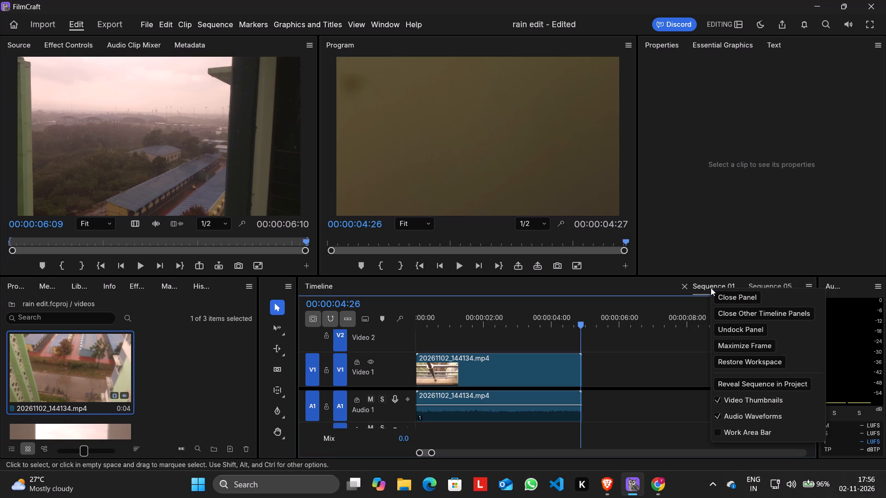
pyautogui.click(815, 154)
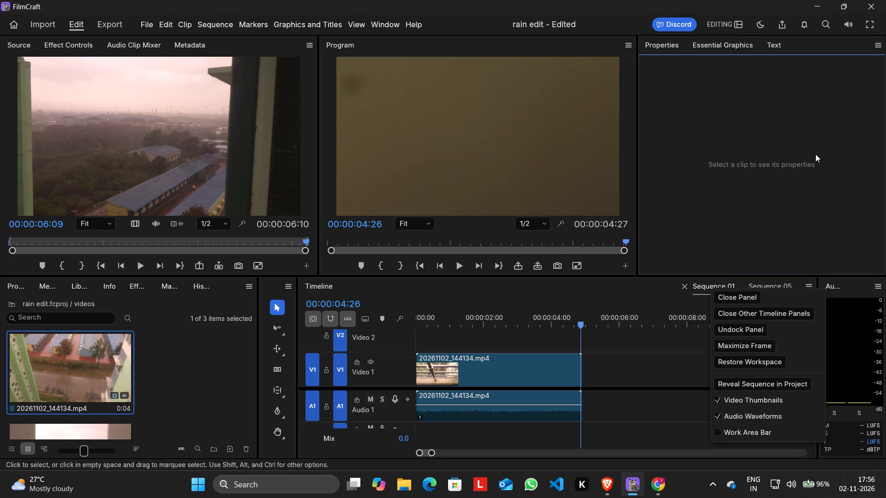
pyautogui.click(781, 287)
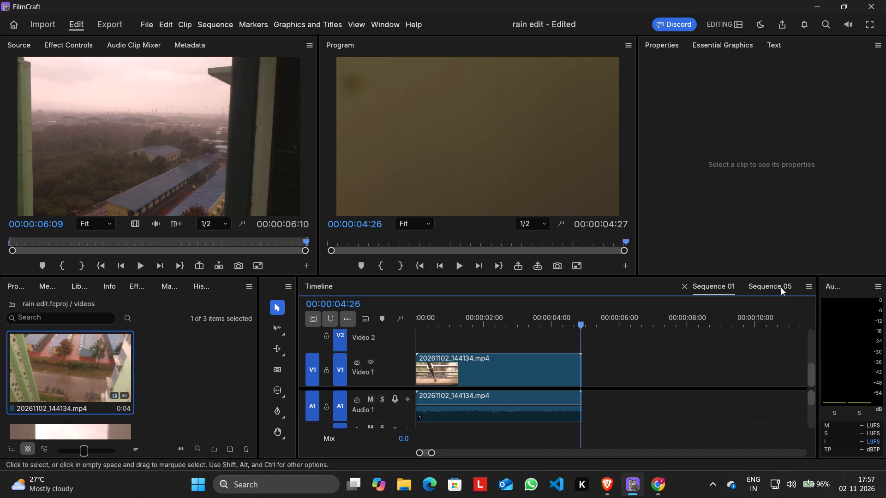
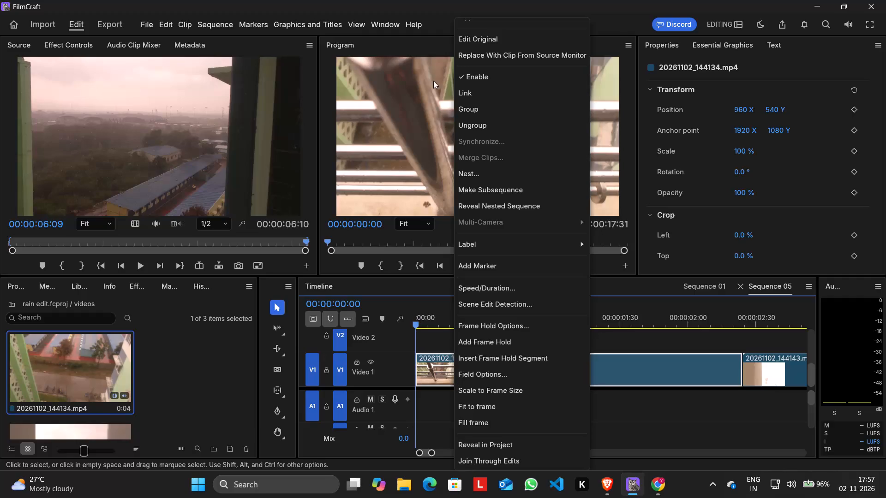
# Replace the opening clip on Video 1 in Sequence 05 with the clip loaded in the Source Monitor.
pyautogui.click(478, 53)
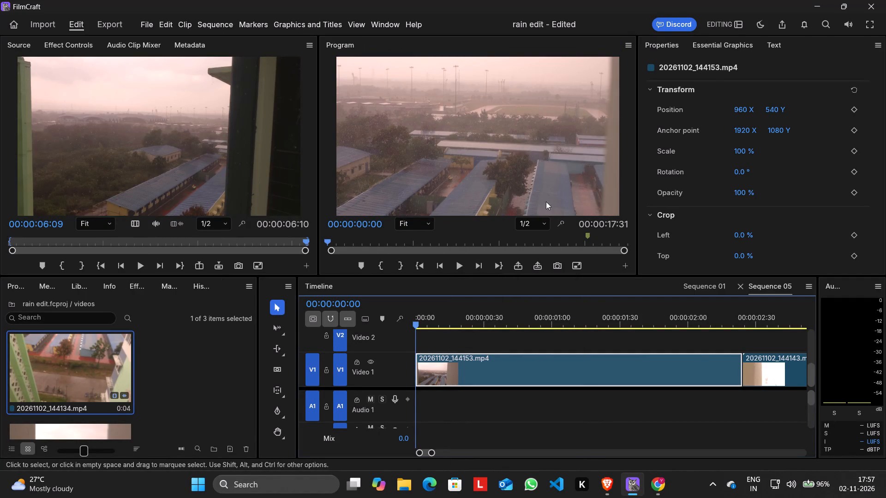
# Place 20261102_144134.mp4 from the videos bin at the very start of Video 1 in Sequence 05, overwriting the clips there.
pyautogui.rightClick(92, 403)
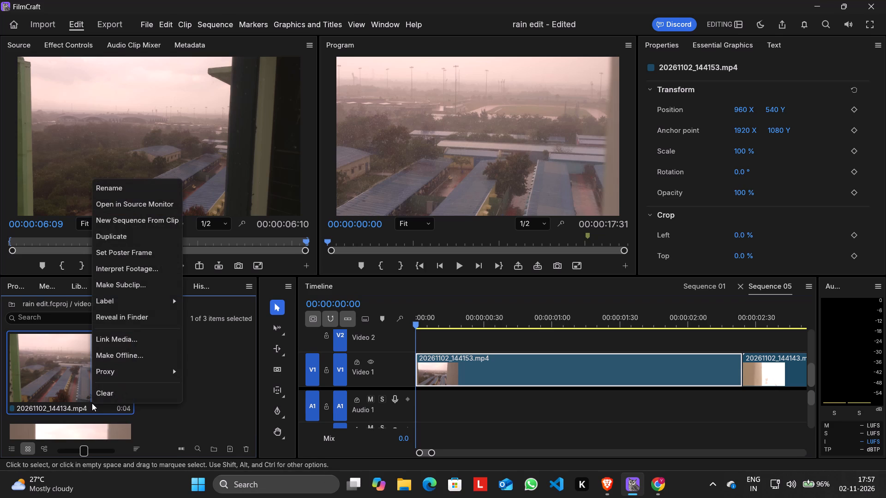
pyautogui.click(55, 381)
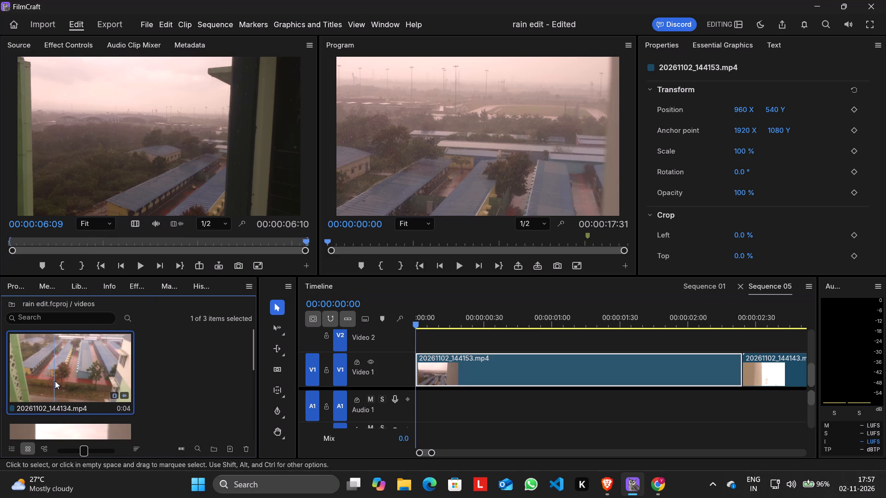
pyautogui.click(55, 381)
pyautogui.moveTo(55, 381); pyautogui.dragTo(436, 368)
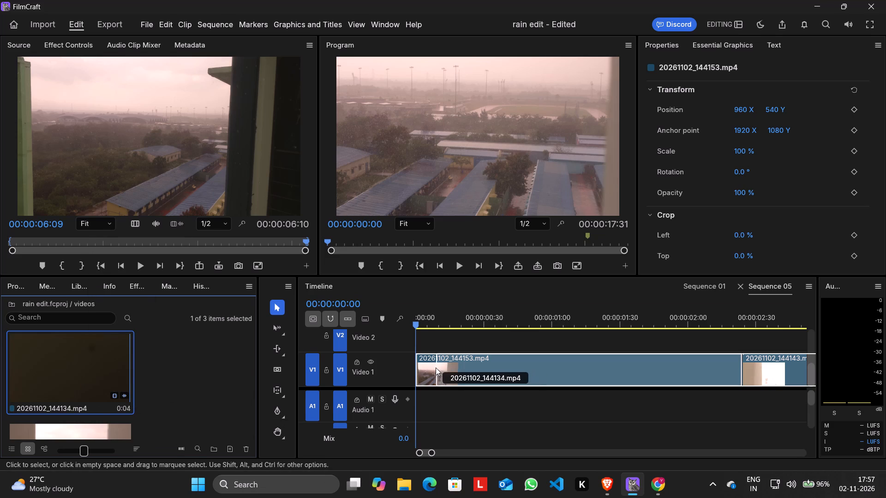
pyautogui.moveTo(436, 368); pyautogui.dragTo(412, 366)
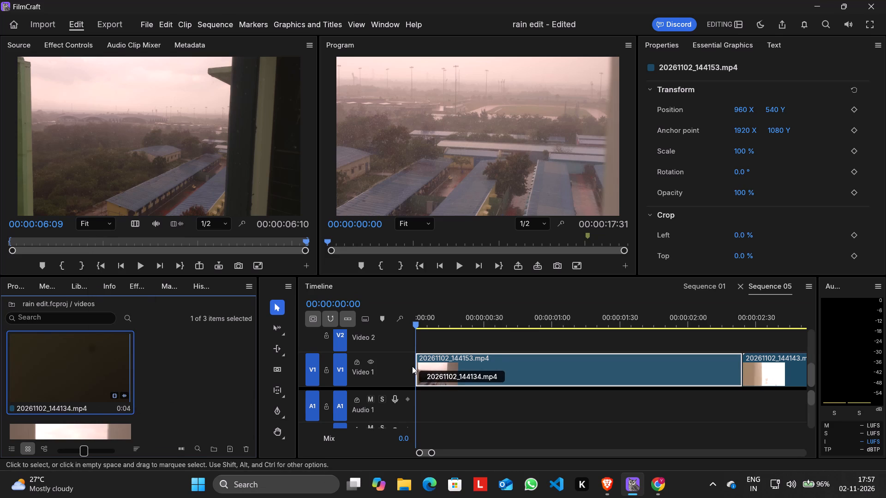
pyautogui.moveTo(412, 366); pyautogui.dragTo(433, 370)
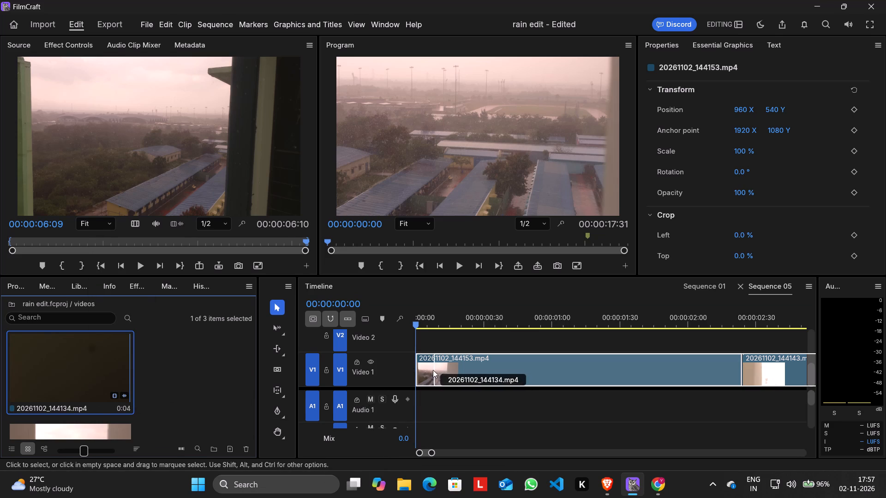
pyautogui.moveTo(433, 370); pyautogui.dragTo(417, 375)
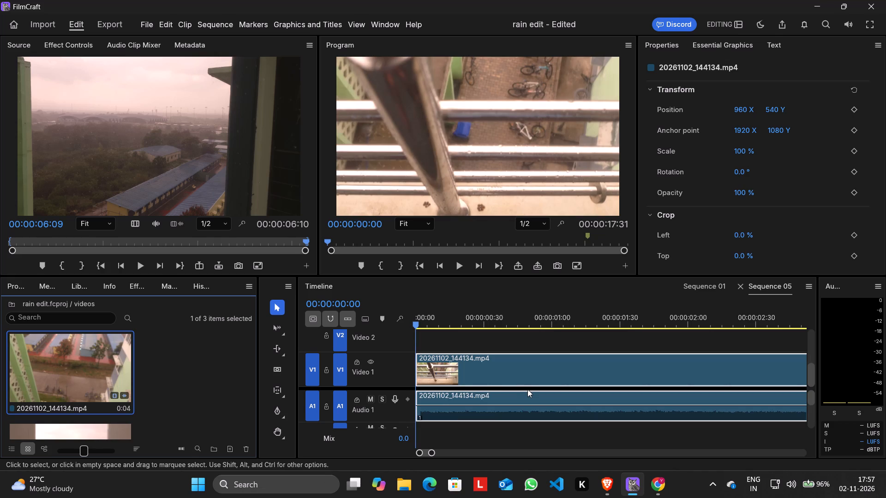
# Check where the new opening clip meets 20261102_144153.mp4, and play Sequence 05 from its start to about 00:00:13:00.
pyautogui.hscroll(-1, 527, 389)
pyautogui.hscroll(1, 527, 389)
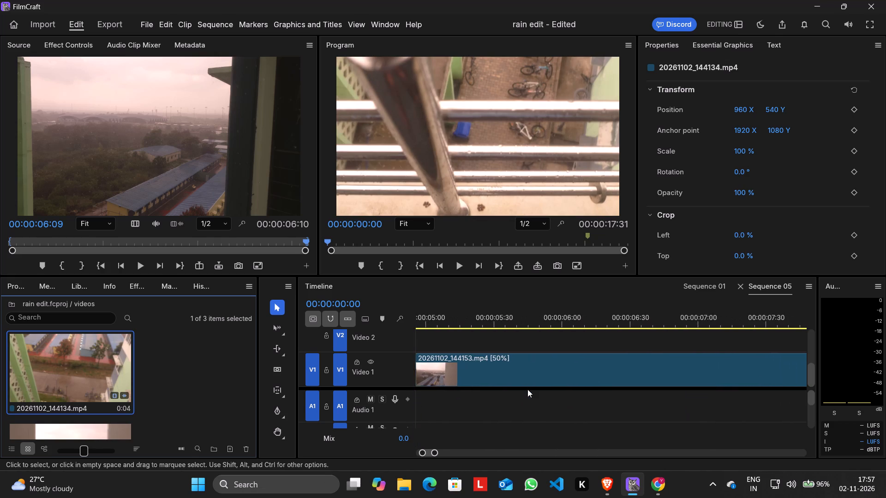
pyautogui.hscroll(1, 527, 389)
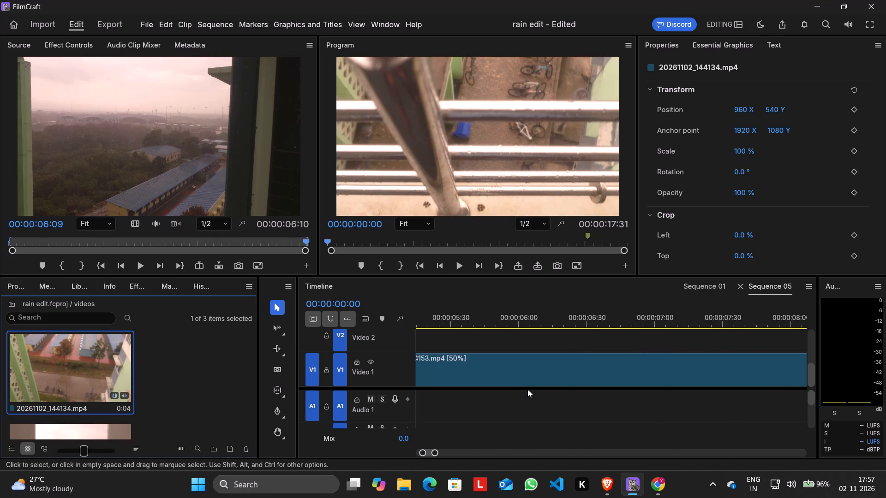
pyautogui.hscroll(1, 527, 389)
pyautogui.moveTo(657, 407); pyautogui.dragTo(885, 379)
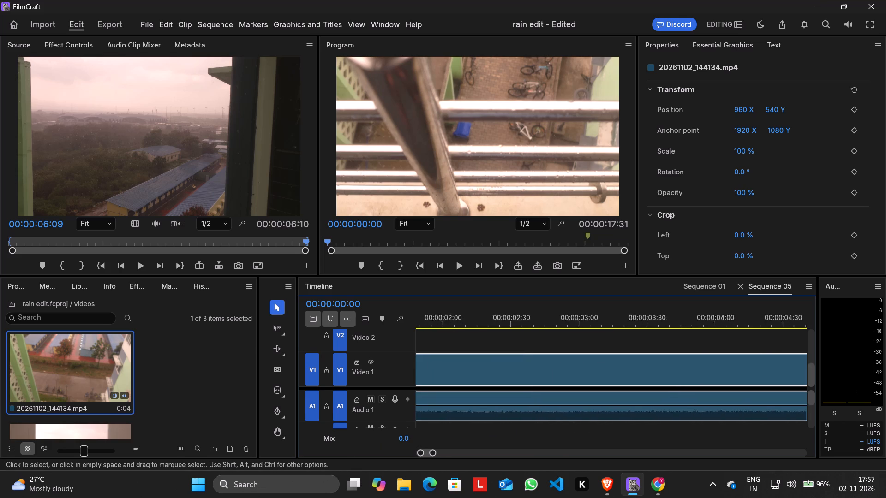
pyautogui.moveTo(885, 379); pyautogui.dragTo(620, 455)
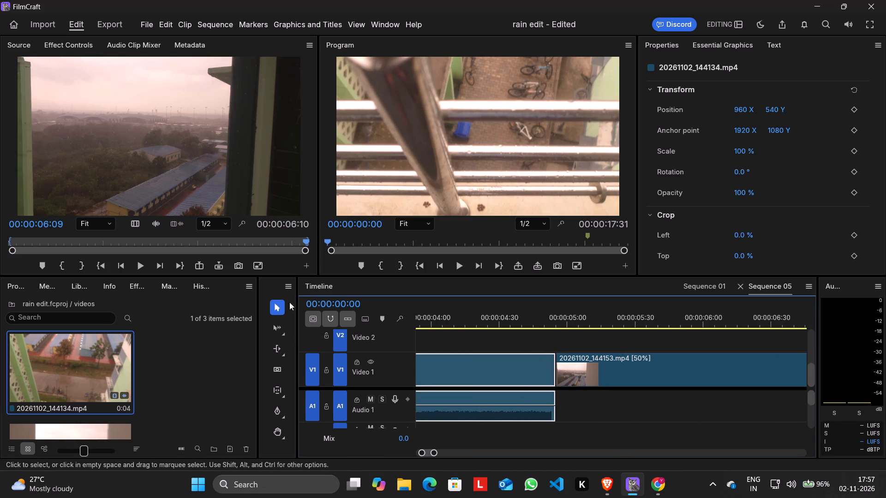
pyautogui.click(461, 270)
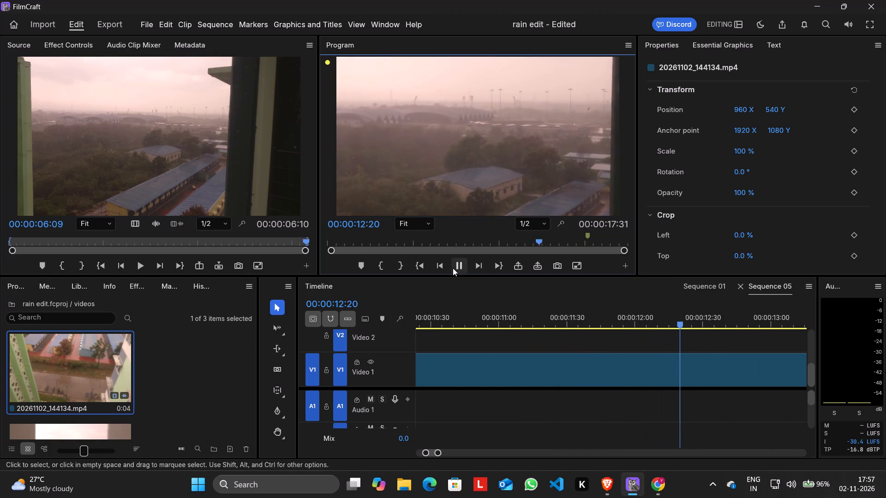
pyautogui.click(457, 267)
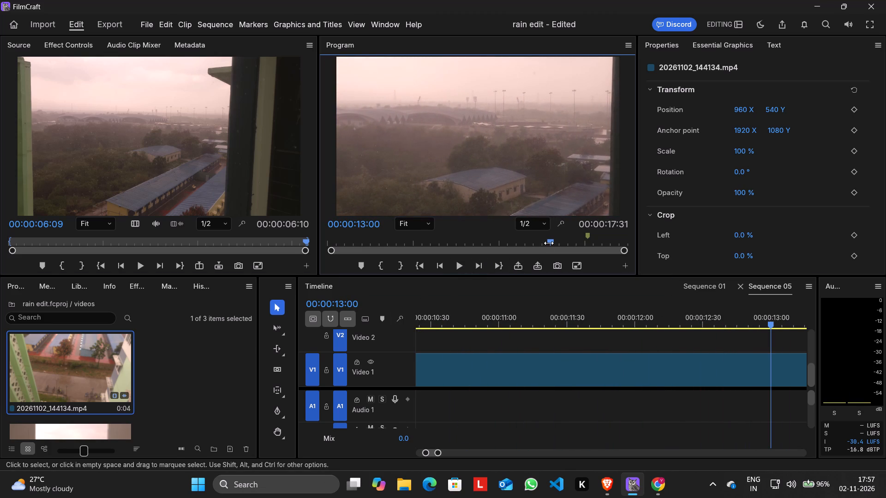
# Scrub Sequence 05 back to about 00:00:00:31, review the join after the opening clip, and scrub on to the sequence's end.
pyautogui.moveTo(549, 243); pyautogui.dragTo(501, 252)
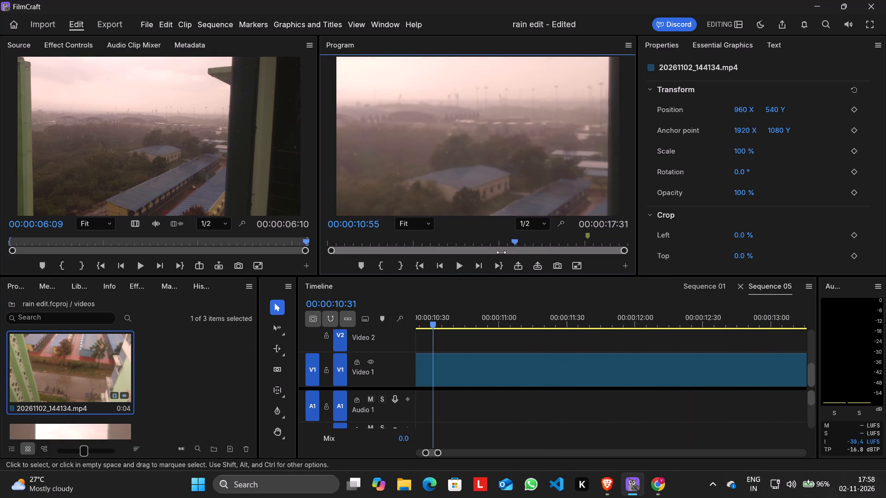
pyautogui.moveTo(501, 252); pyautogui.dragTo(439, 258)
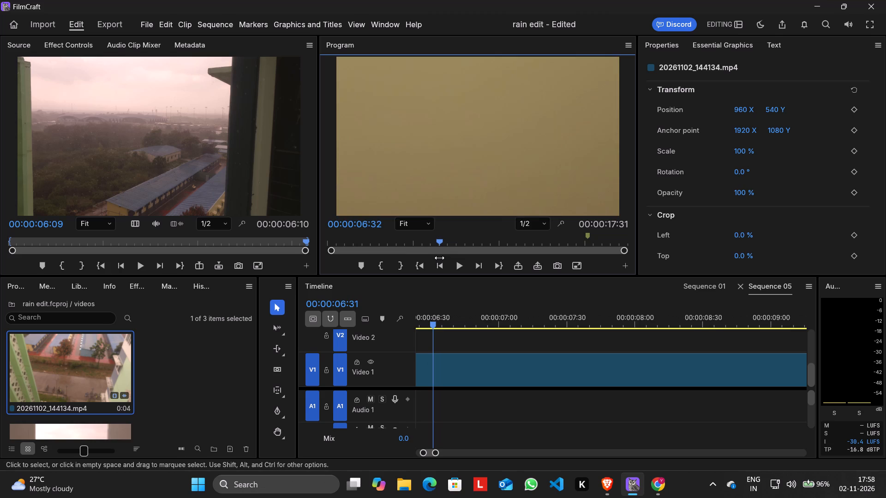
pyautogui.moveTo(439, 258); pyautogui.dragTo(391, 258)
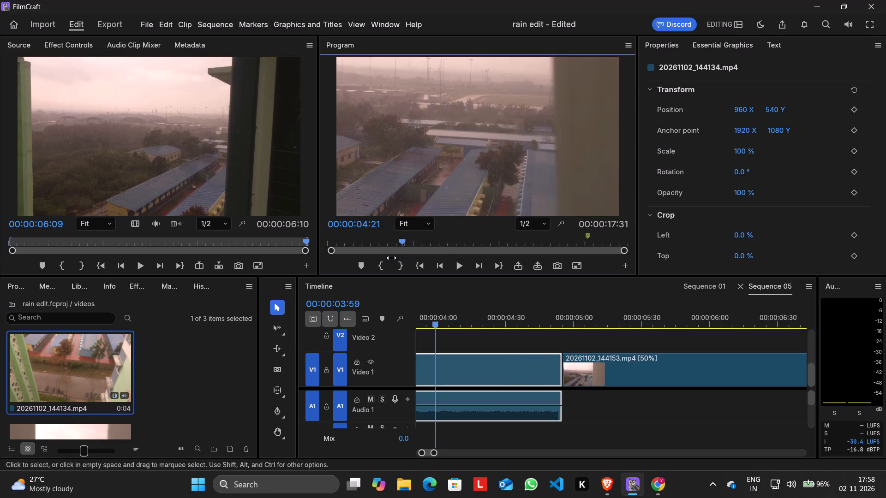
pyautogui.moveTo(391, 258); pyautogui.dragTo(360, 257)
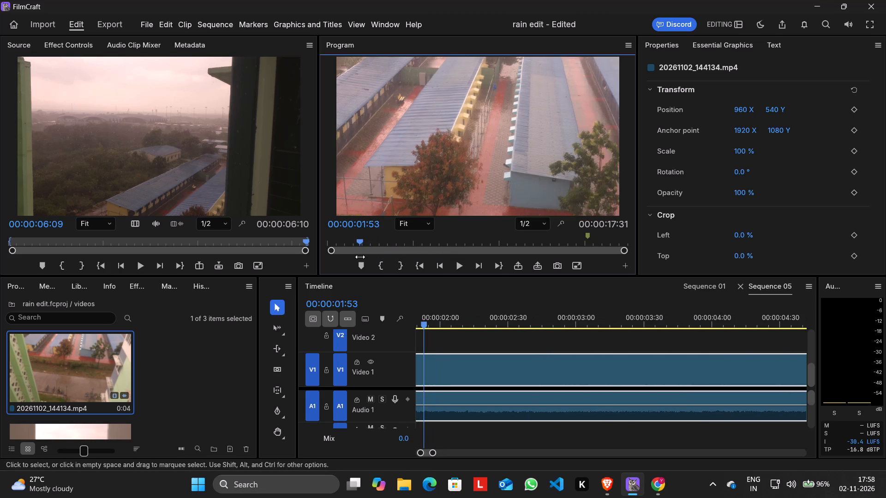
pyautogui.moveTo(360, 257); pyautogui.dragTo(336, 258)
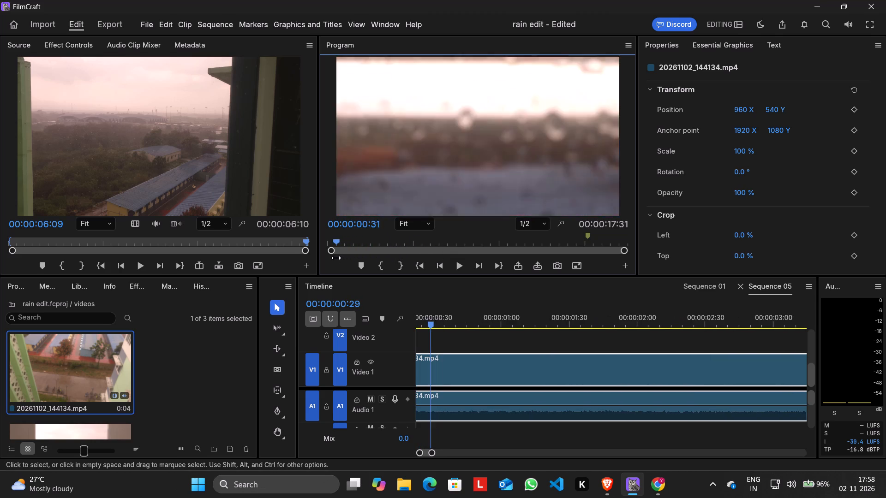
pyautogui.moveTo(336, 258); pyautogui.dragTo(384, 254)
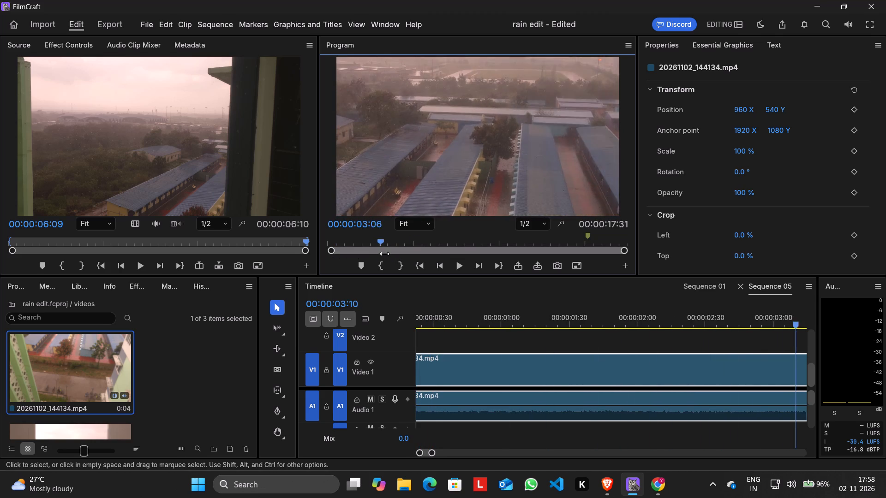
pyautogui.moveTo(384, 254); pyautogui.dragTo(411, 253)
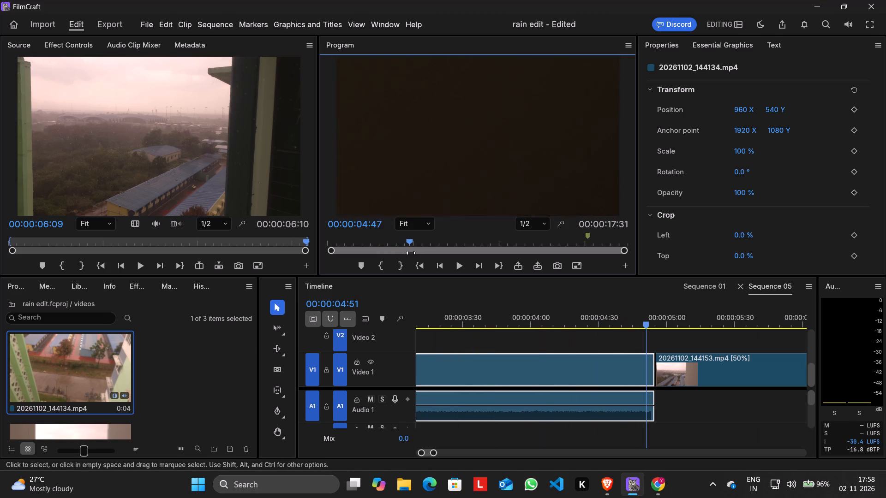
pyautogui.moveTo(411, 253); pyautogui.dragTo(416, 253)
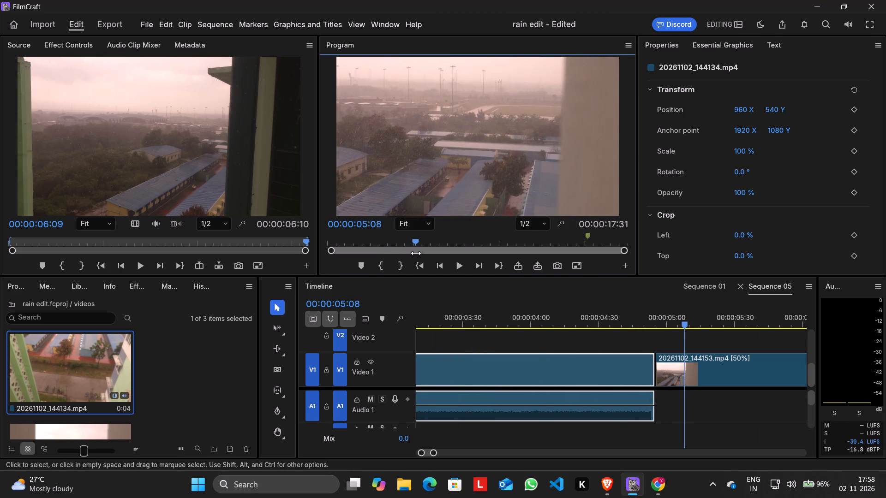
pyautogui.moveTo(416, 253); pyautogui.dragTo(408, 253)
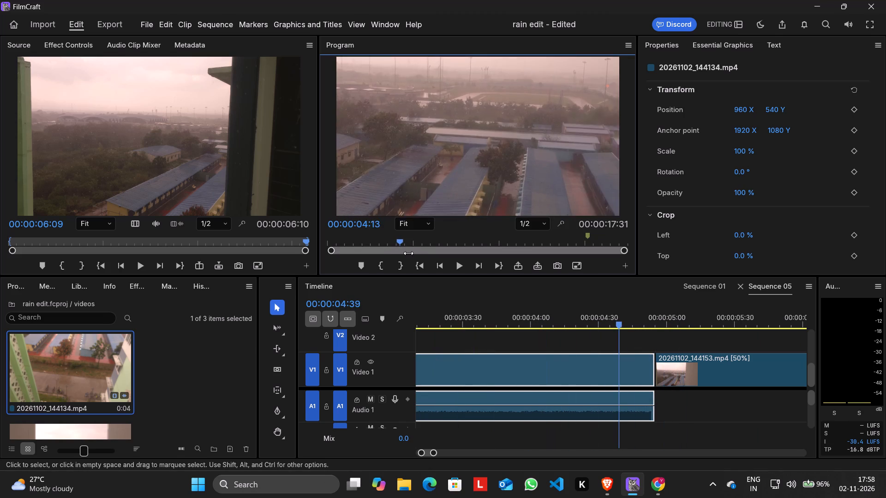
pyautogui.moveTo(408, 253); pyautogui.dragTo(422, 256)
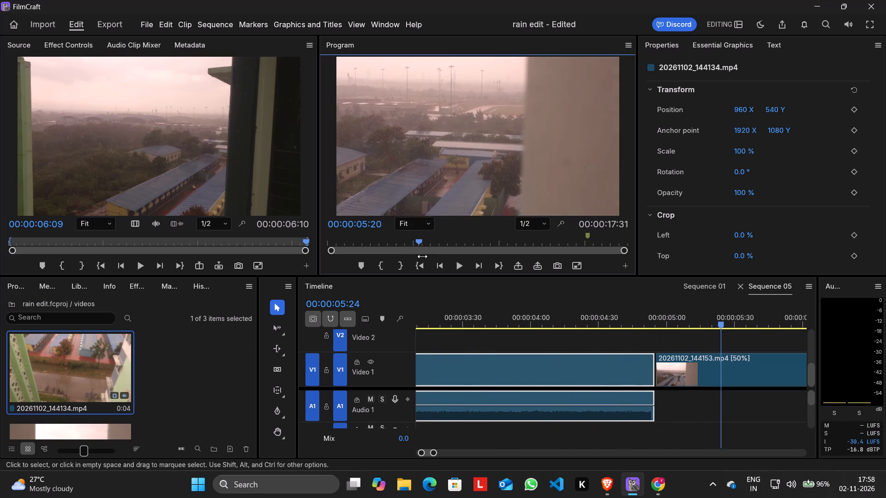
pyautogui.moveTo(422, 256); pyautogui.dragTo(430, 258)
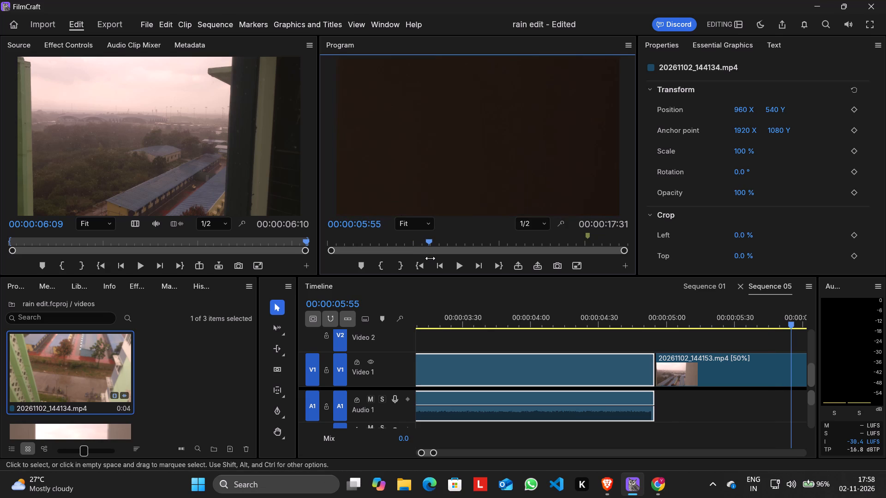
pyautogui.moveTo(430, 258); pyautogui.dragTo(449, 263)
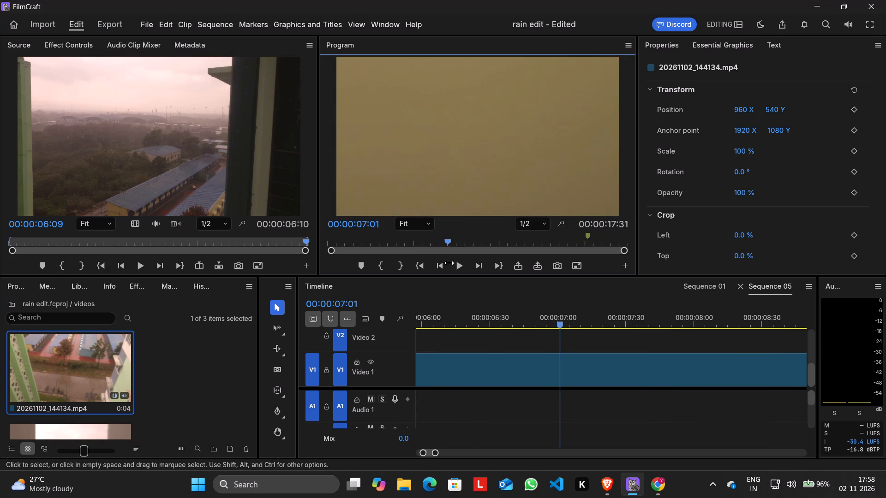
pyautogui.moveTo(449, 263); pyautogui.dragTo(490, 271)
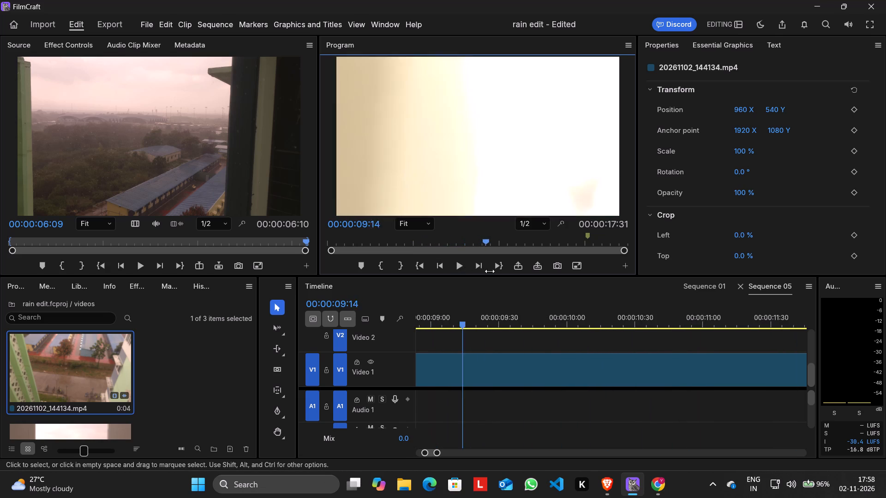
pyautogui.moveTo(490, 271); pyautogui.dragTo(533, 280)
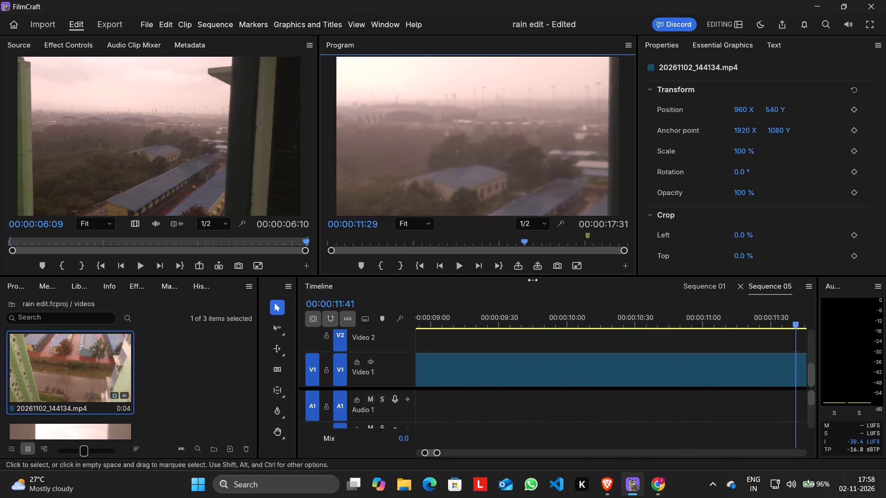
pyautogui.moveTo(533, 280); pyautogui.dragTo(589, 281)
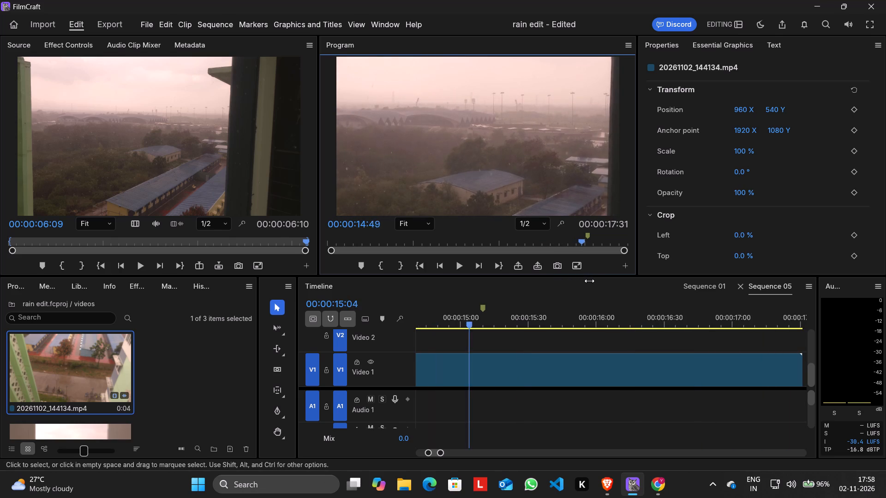
pyautogui.moveTo(589, 281); pyautogui.dragTo(656, 280)
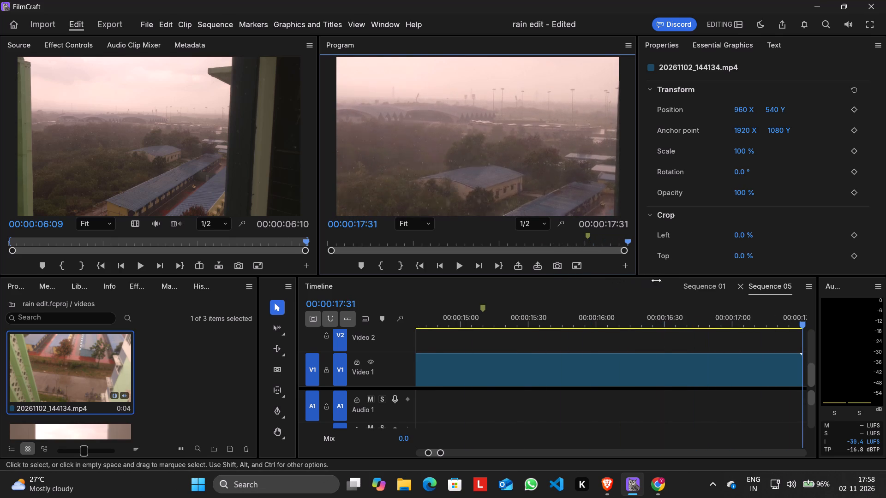
pyautogui.moveTo(656, 280); pyautogui.dragTo(679, 280)
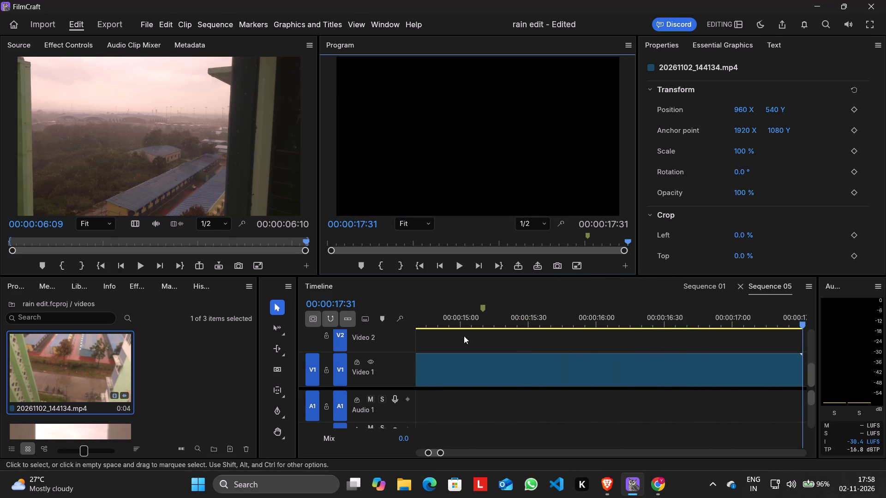
# Look over the opening clip 20261102_144134.mp4 on Video 1 with its audio, and start playback of Sequence 05.
pyautogui.hscroll(2, 540, 385)
pyautogui.hscroll(20, 540, 385)
pyautogui.hscroll(10, 540, 385)
pyautogui.hscroll(20, 540, 385)
pyautogui.hscroll(20, 540, 385)
pyautogui.hscroll(4, 540, 385)
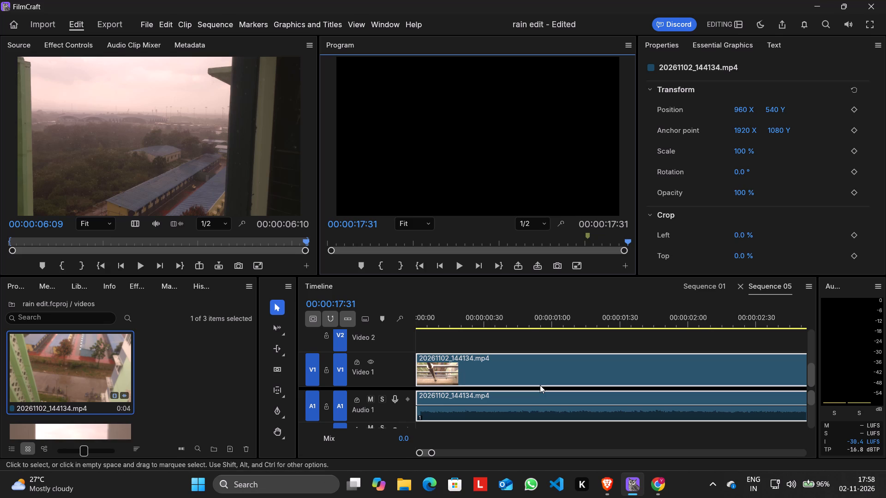
pyautogui.hscroll(-3, 540, 385)
pyautogui.click(541, 406)
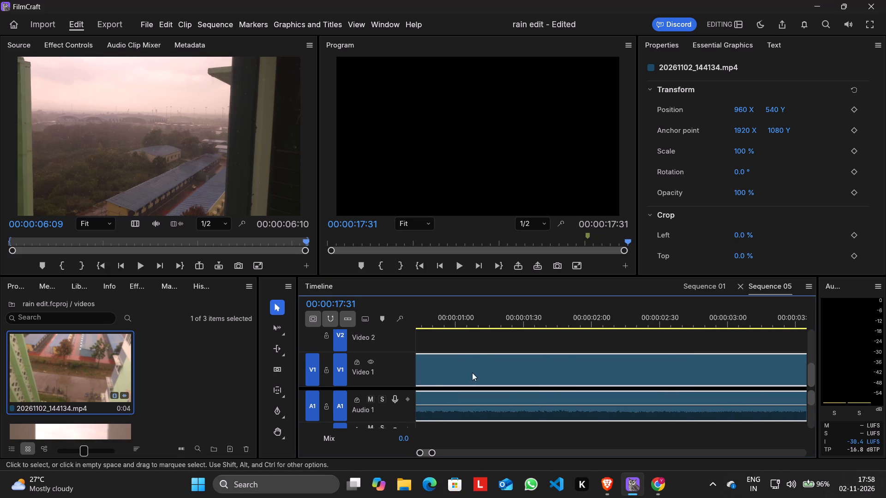
pyautogui.click(478, 357)
pyautogui.click(463, 263)
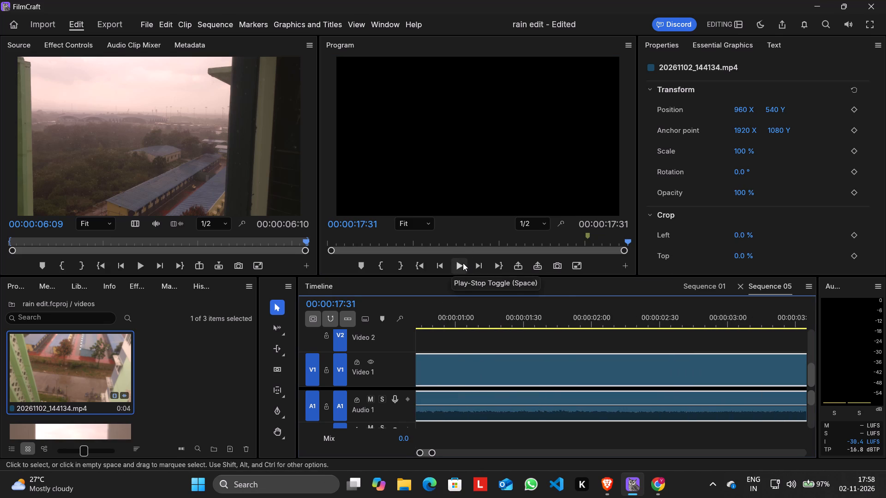